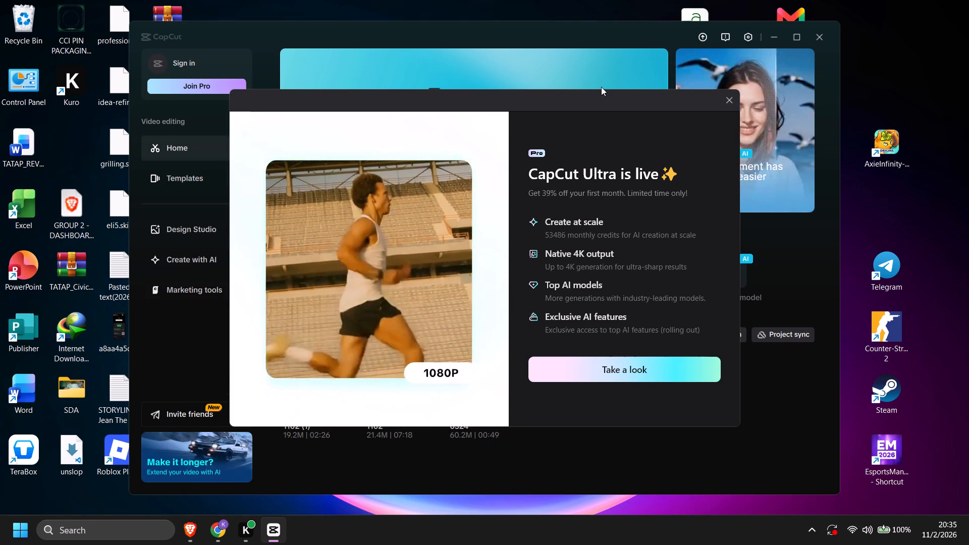
# Dismiss the CapCut Ultra promotional pop-up covering the home screen.
pyautogui.click(724, 101)
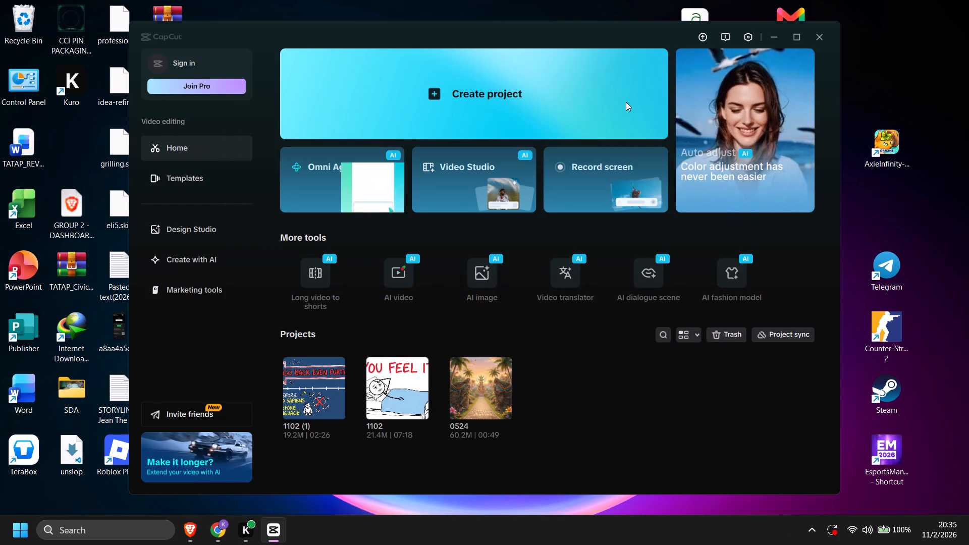
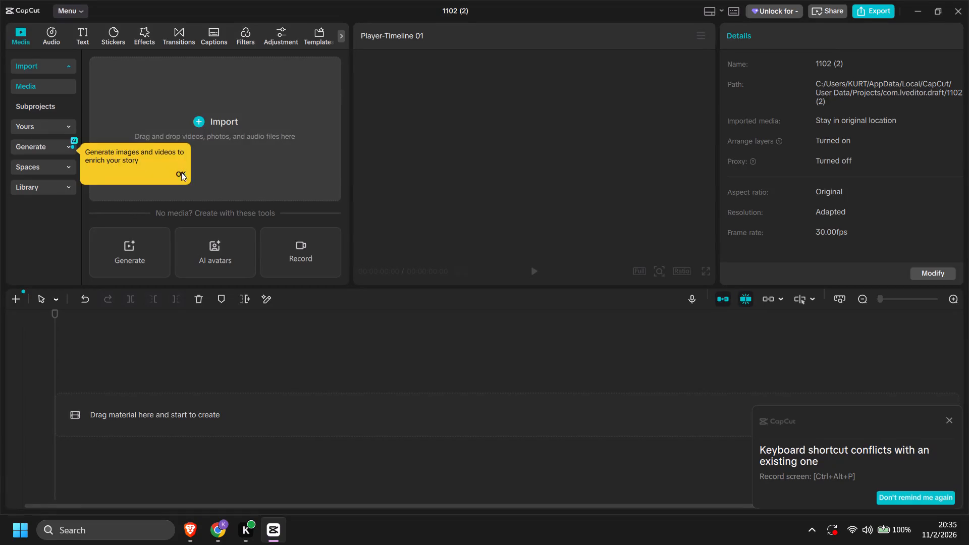
# Dismiss the media generation hint and import the 001 MP3 voice file from the YT VID > 001 > Voices folder.
pyautogui.click(181, 172)
pyautogui.click(212, 132)
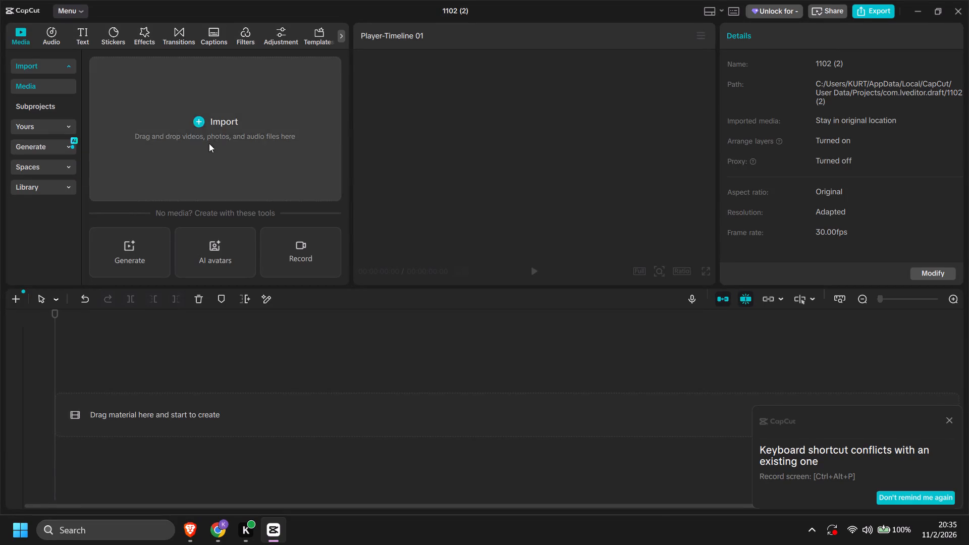
pyautogui.click(233, 32)
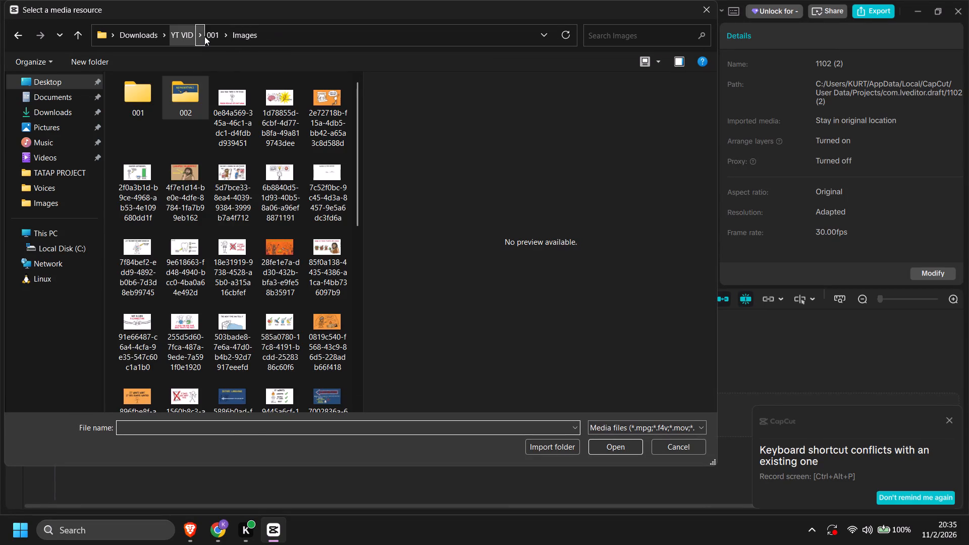
pyautogui.click(213, 36)
pyautogui.doubleClick(184, 97)
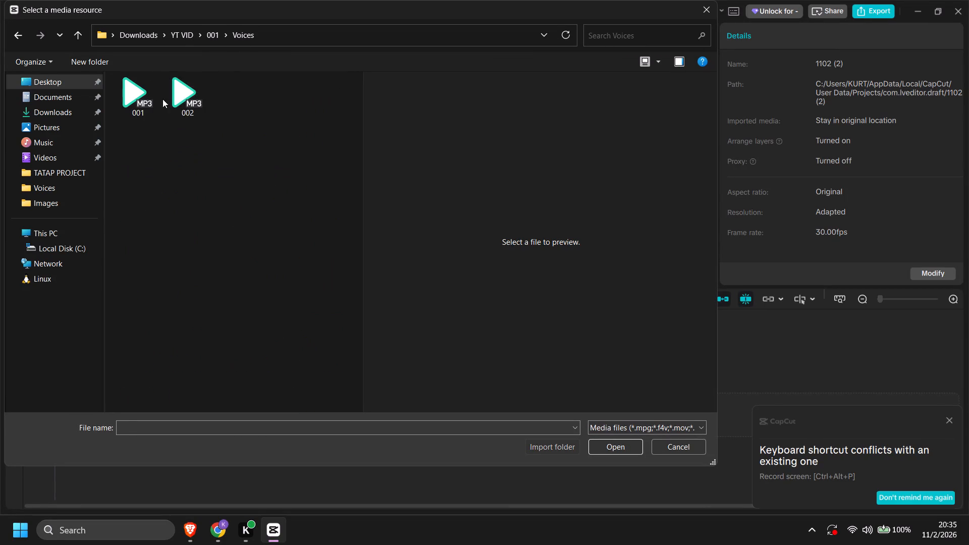
pyautogui.click(149, 101)
pyautogui.click(616, 445)
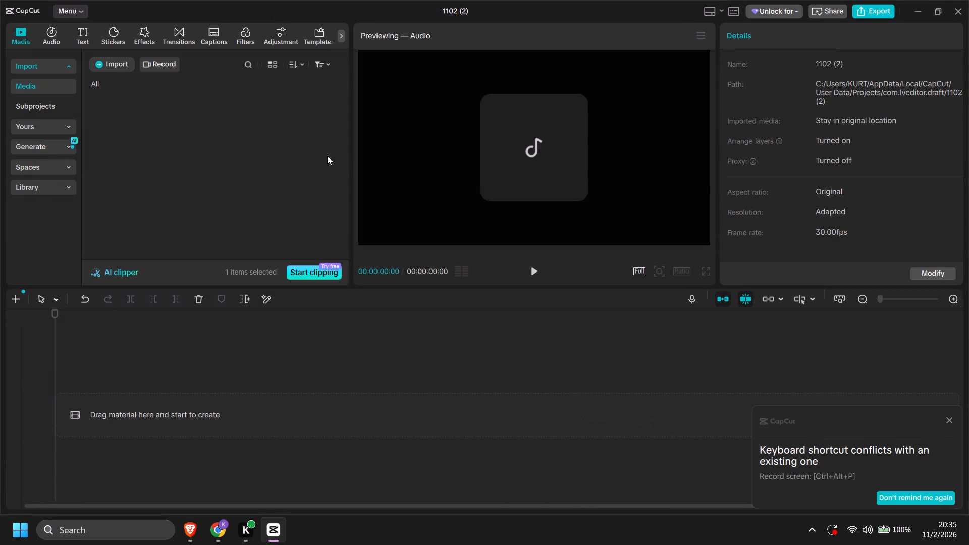
# Place the 001.mp3 voice clip on the timeline, starting at 00:00.
pyautogui.moveTo(136, 128); pyautogui.dragTo(134, 417)
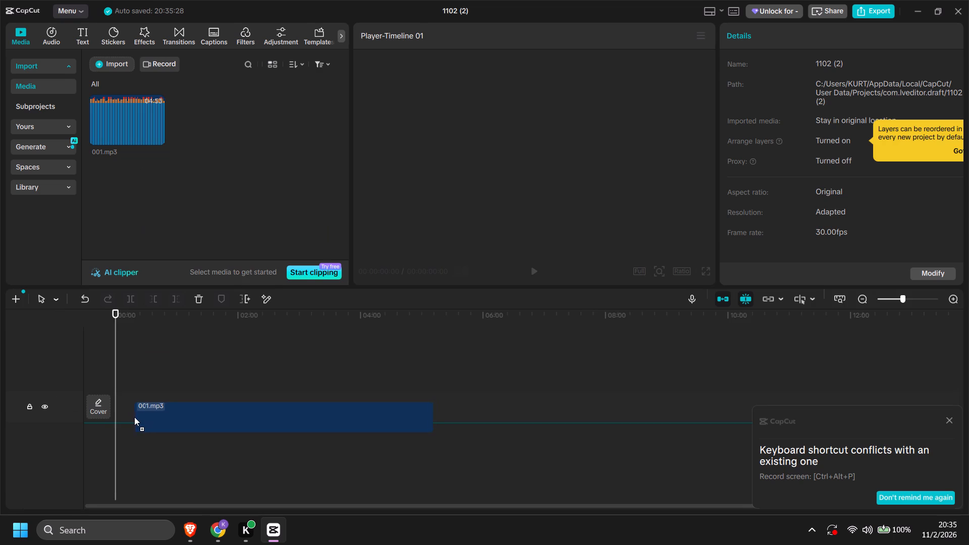
pyautogui.moveTo(134, 417); pyautogui.dragTo(132, 417)
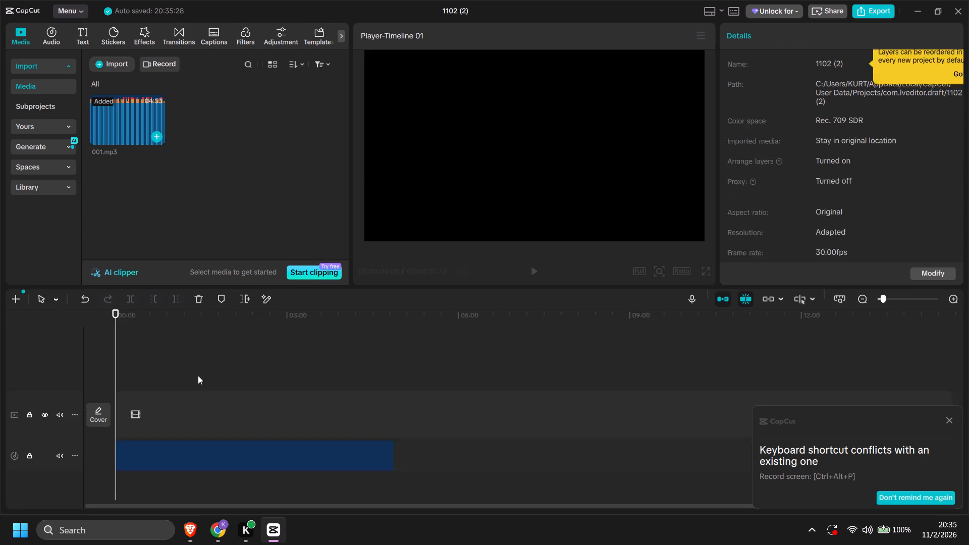
pyautogui.keyDown('ctrl'); pyautogui.scroll(16, 198, 375); pyautogui.keyUp('ctrl')
pyautogui.keyDown('ctrl'); pyautogui.scroll(17, 198, 375); pyautogui.keyUp('ctrl')
# Import all the images from the YT VID > 001 > Images > 001 > zapi-img folder into the project media.
pyautogui.click(120, 68)
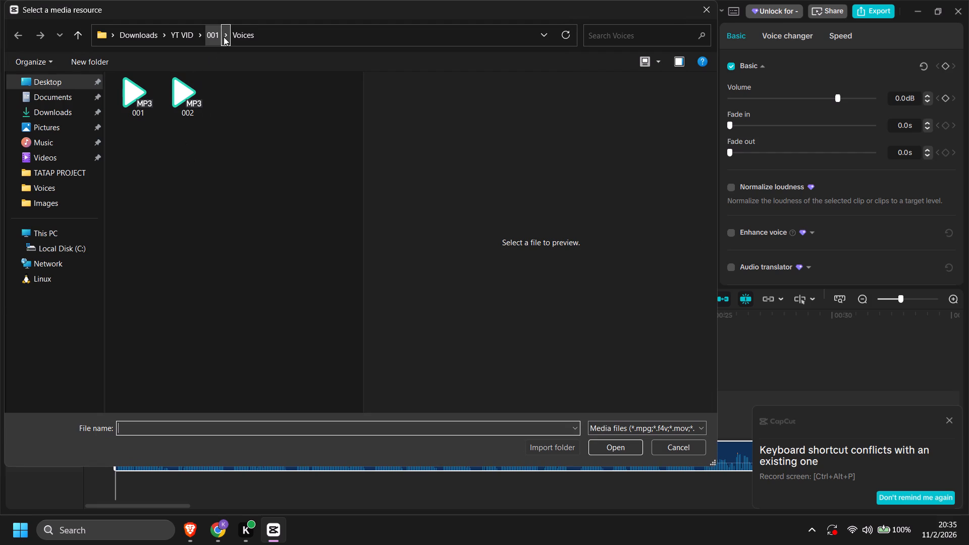
pyautogui.click(214, 39)
pyautogui.doubleClick(139, 110)
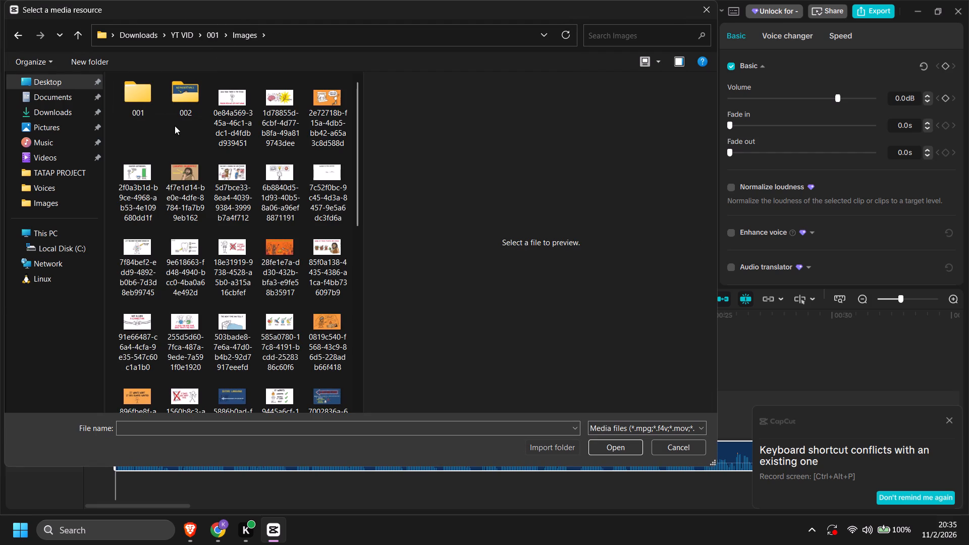
pyautogui.doubleClick(148, 99)
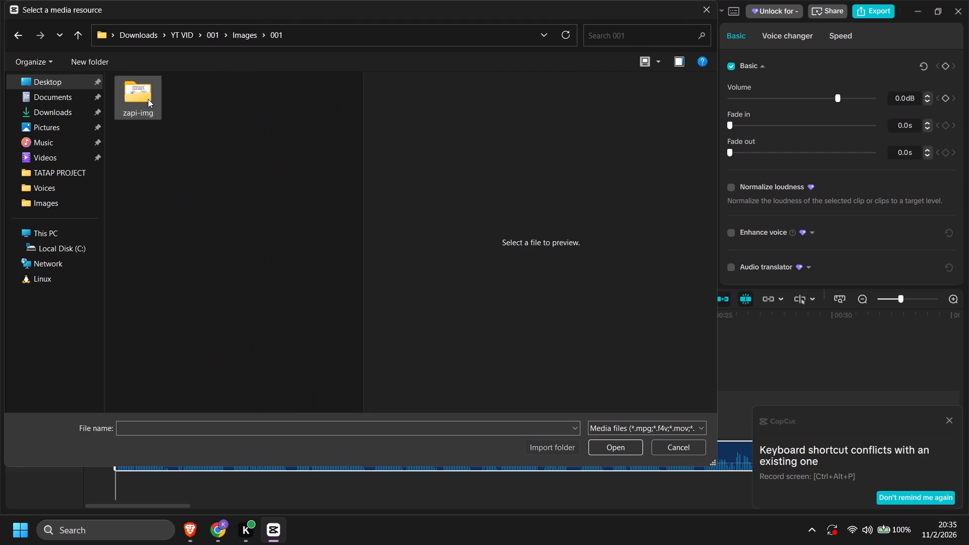
pyautogui.doubleClick(157, 105)
pyautogui.hotkey('ctrl', 'a')
pyautogui.scroll(-2, 284, 216)
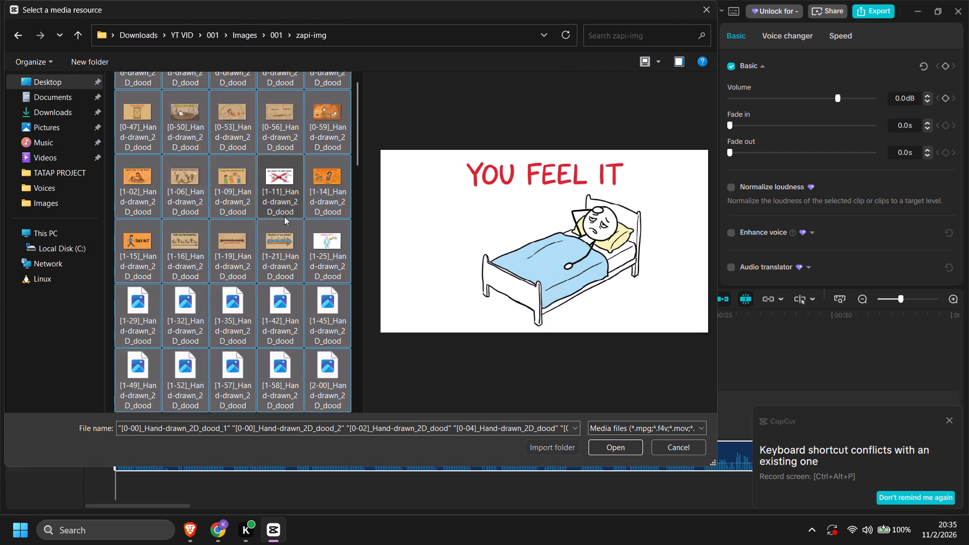
pyautogui.scroll(-8, 284, 216)
pyautogui.click(601, 453)
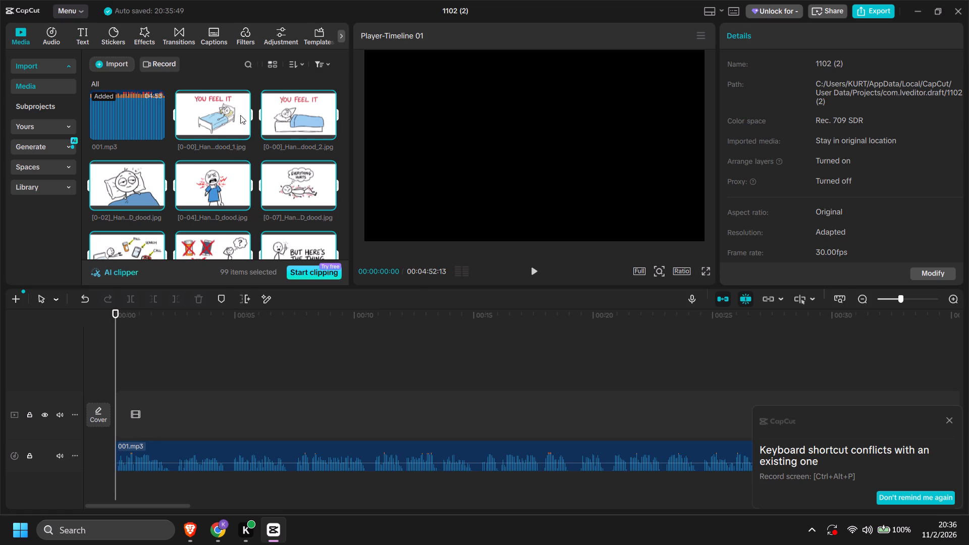
# Select the first imported image, [0-00]_Hand-drawn_2D_dood_1.jpg, in the project media.
pyautogui.click(218, 118)
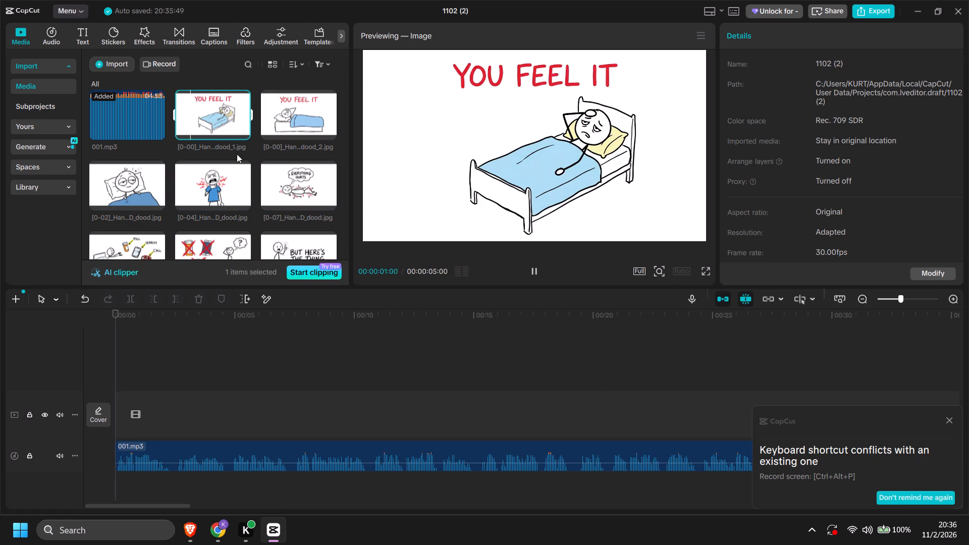
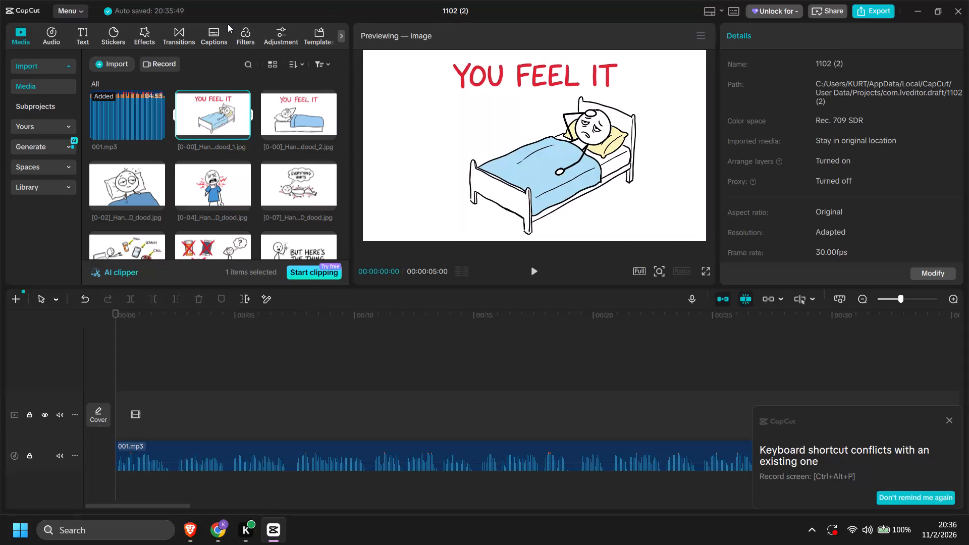
# Permanently dismiss the reminder about the screen-recording keyboard shortcut conflict.
pyautogui.click(909, 496)
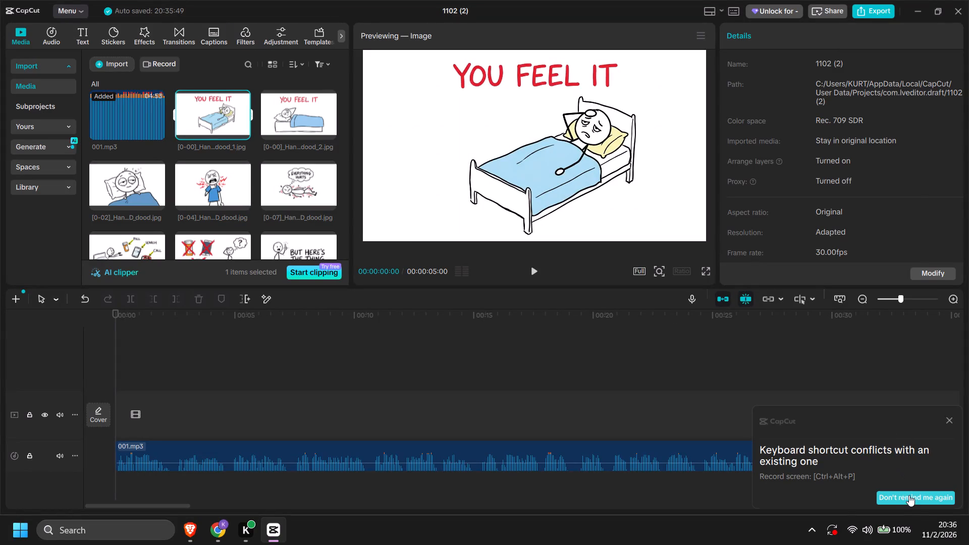
# Place [0-00]_Hand-drawn_2D_dood_1.jpg at the start of the main track and trim its end to the narration at 00:00:02:08.
pyautogui.moveTo(219, 115); pyautogui.dragTo(195, 402)
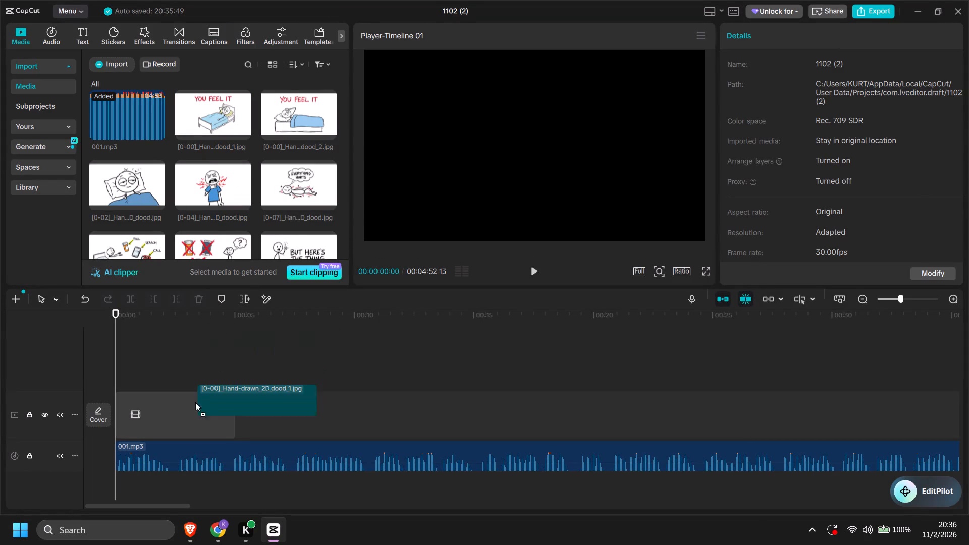
pyautogui.moveTo(195, 402); pyautogui.dragTo(159, 406)
pyautogui.press('space')
pyautogui.press('space')
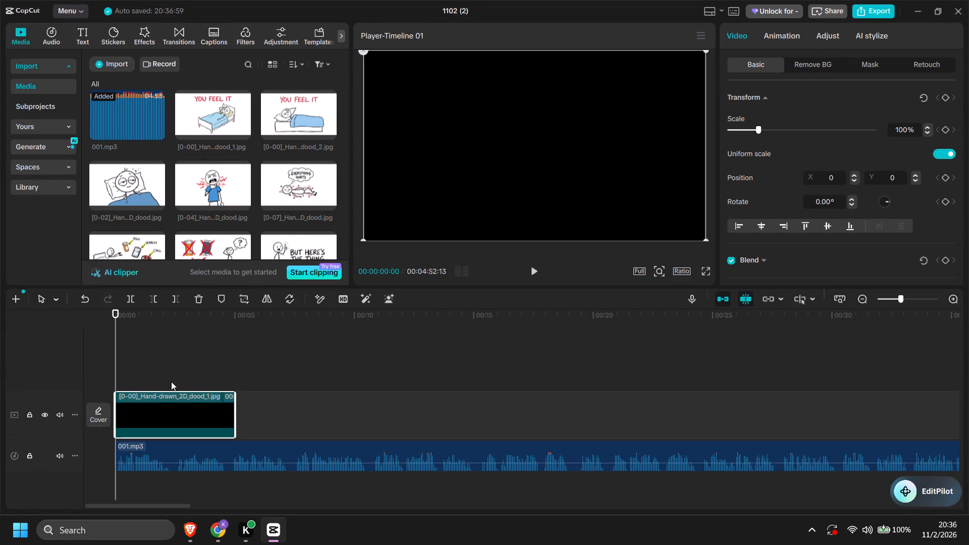
pyautogui.press('space')
pyautogui.press('space')
pyautogui.press('space')
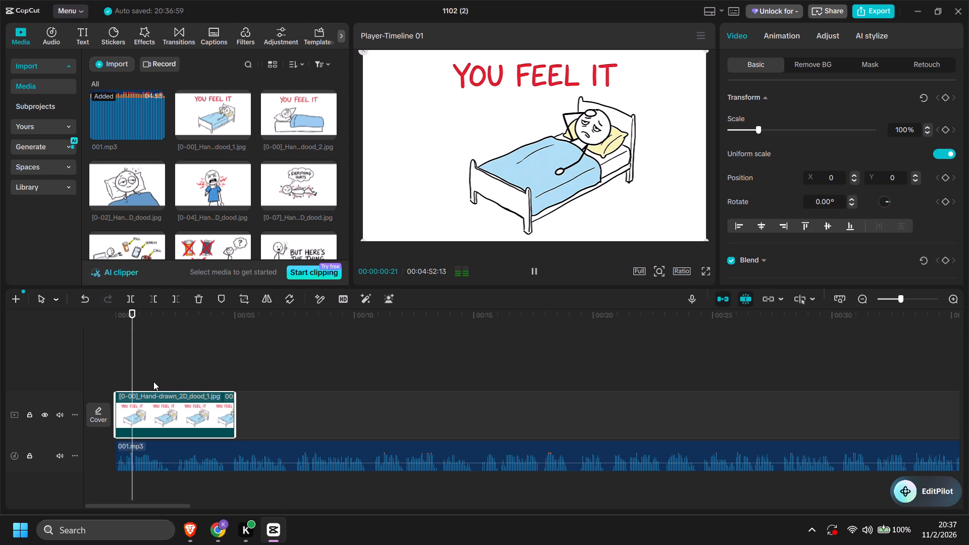
pyautogui.press('space')
pyautogui.press('space')
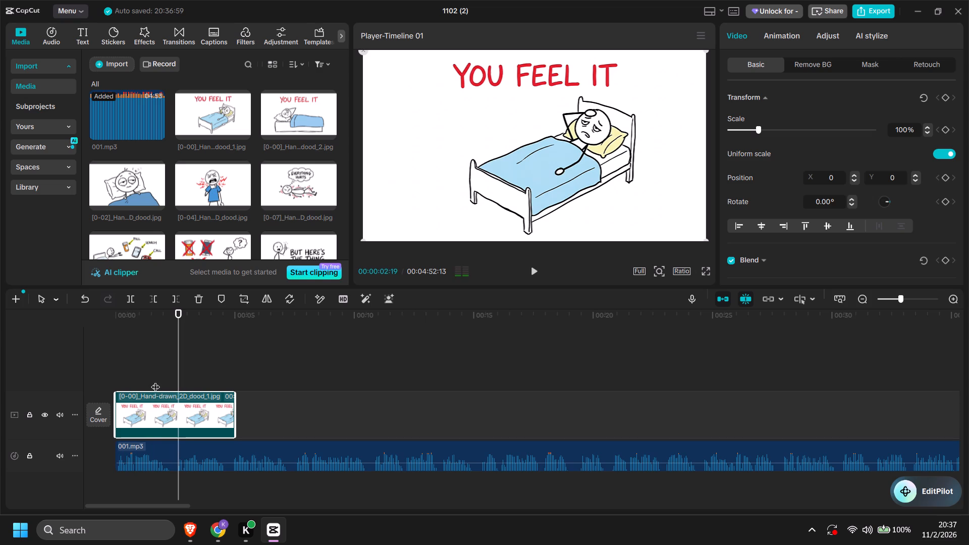
pyautogui.click(161, 363)
pyautogui.press('space')
pyautogui.press('space')
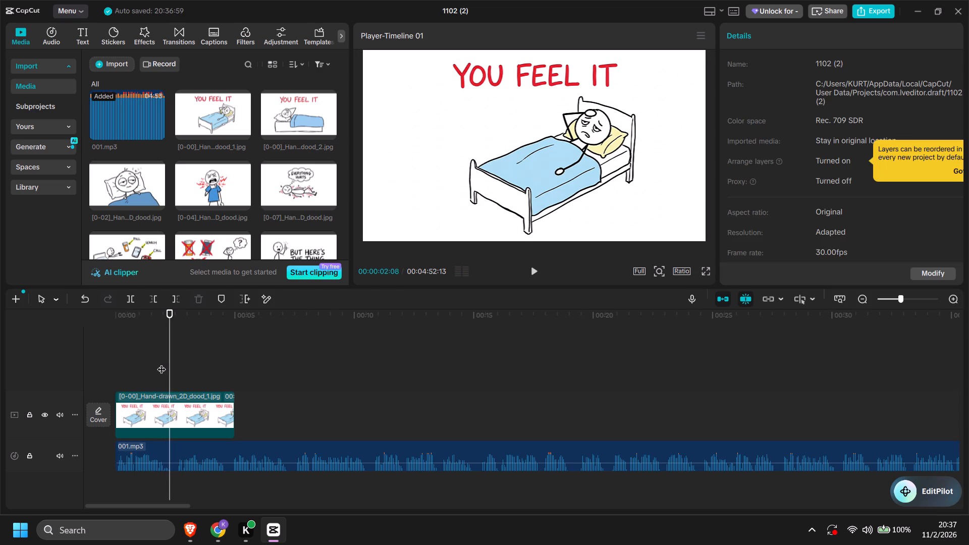
pyautogui.press('w')
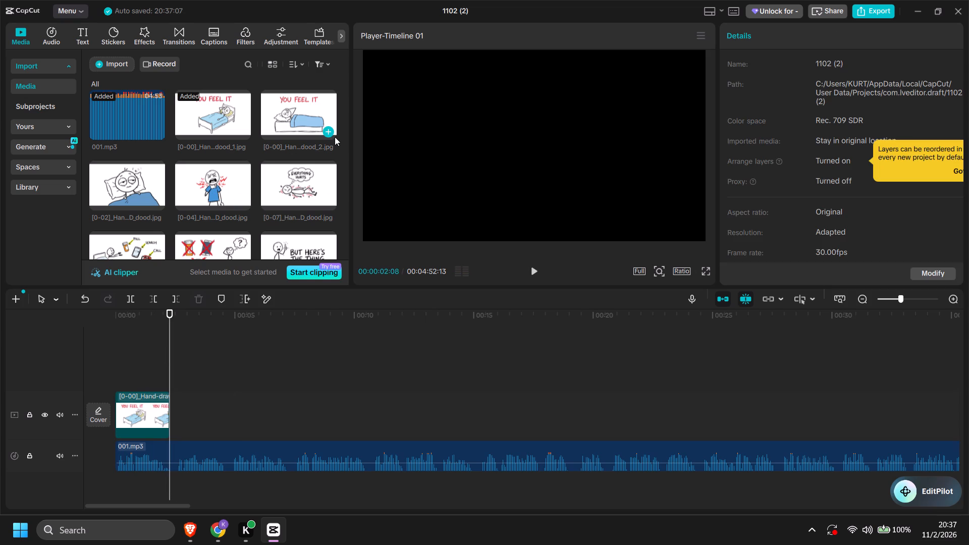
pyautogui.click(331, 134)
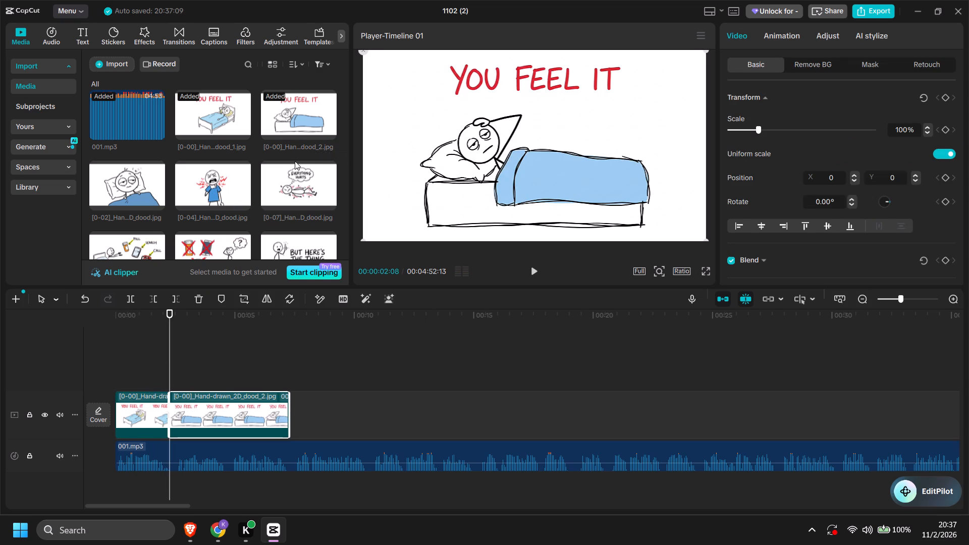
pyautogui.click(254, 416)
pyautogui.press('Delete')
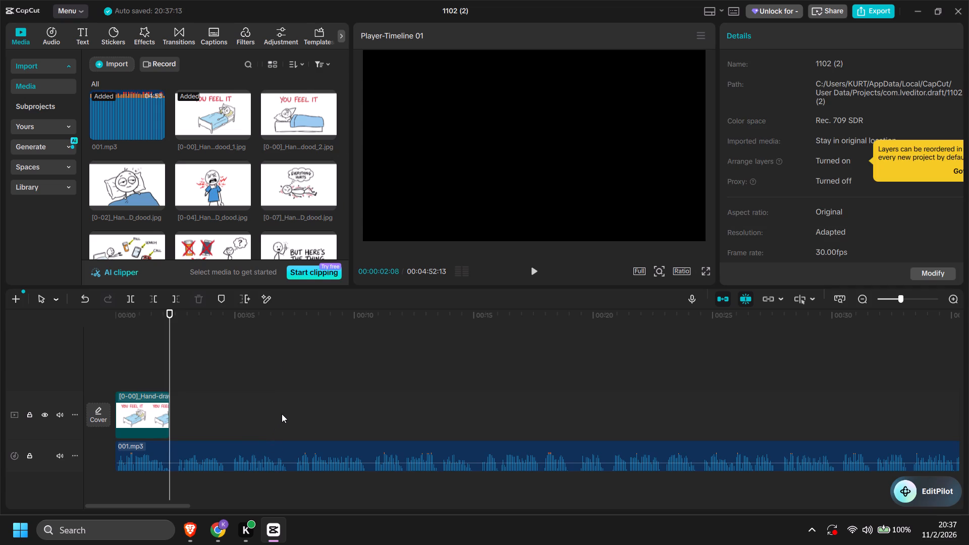
# Add [0-02]_Hand-drawn_2D_dood.jpg after the first image clip and trim its end to the narration at 00:00:04:16.
pyautogui.click(157, 203)
pyautogui.press('space')
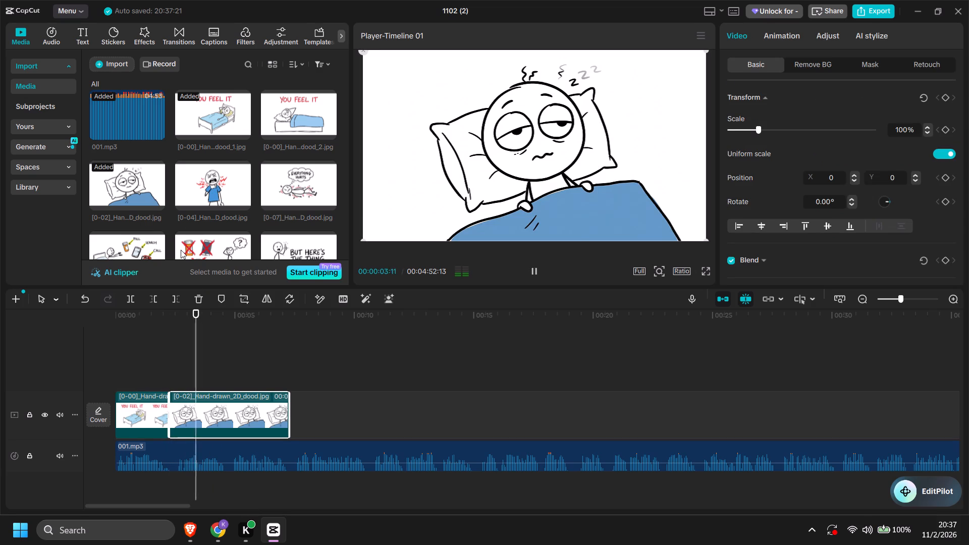
pyautogui.press('space')
pyautogui.write('w')
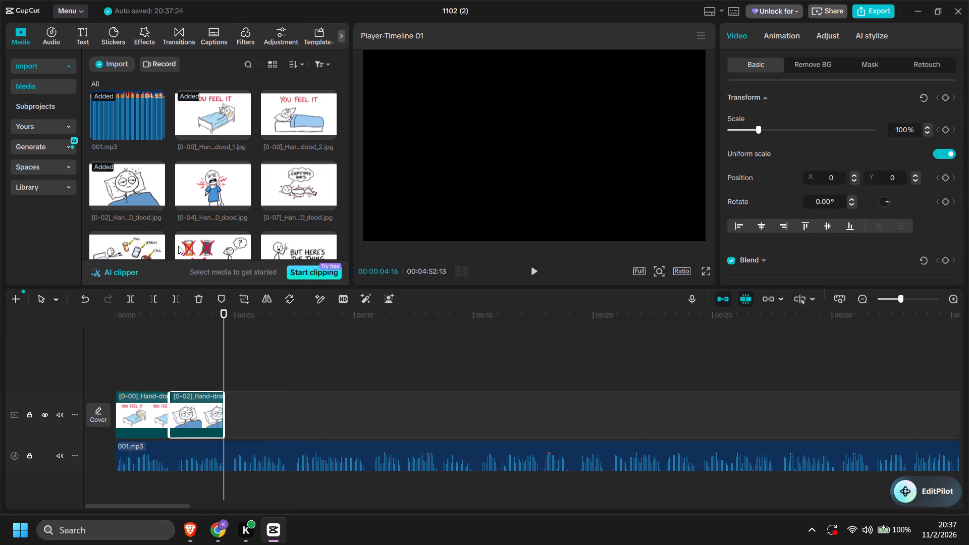
# Add [0-04]_Hand-drawn_2D_dood.jpg after the [0-02] clip and trim its end to the narration at 00:00:07:09.
pyautogui.click(245, 202)
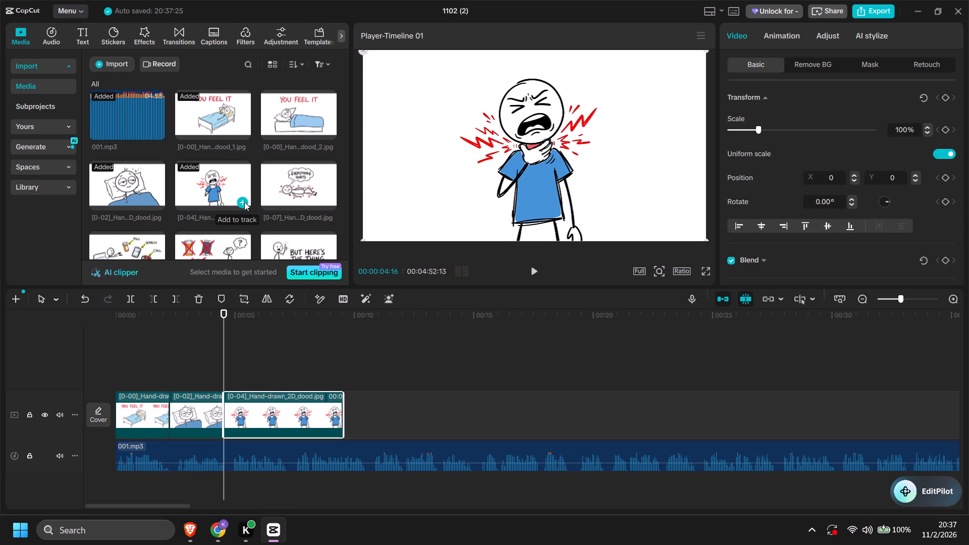
pyautogui.press('space')
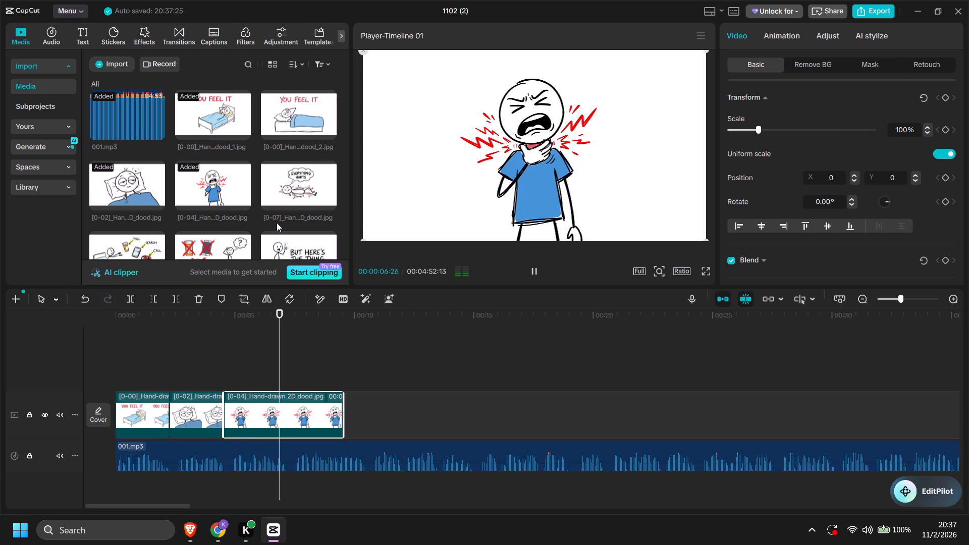
pyautogui.press('space')
pyautogui.press('space')
pyautogui.press('space')
pyautogui.write('w')
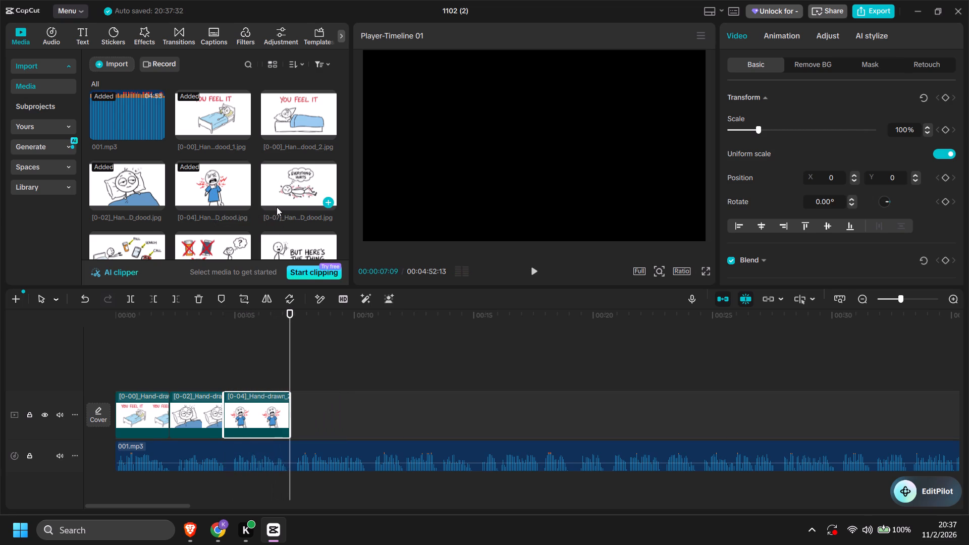
# Add [0-07]_Hand-drawn_2D_dood.jpg after the [0-04] clip and trim its end to the narration at 00:00:10:18.
pyautogui.click(330, 199)
pyautogui.press('space')
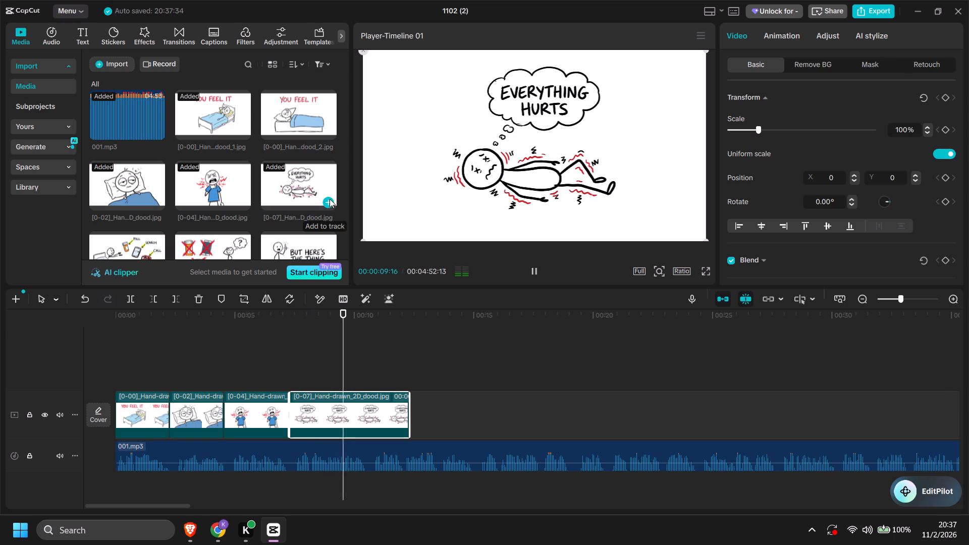
pyautogui.press('space')
pyautogui.write('w')
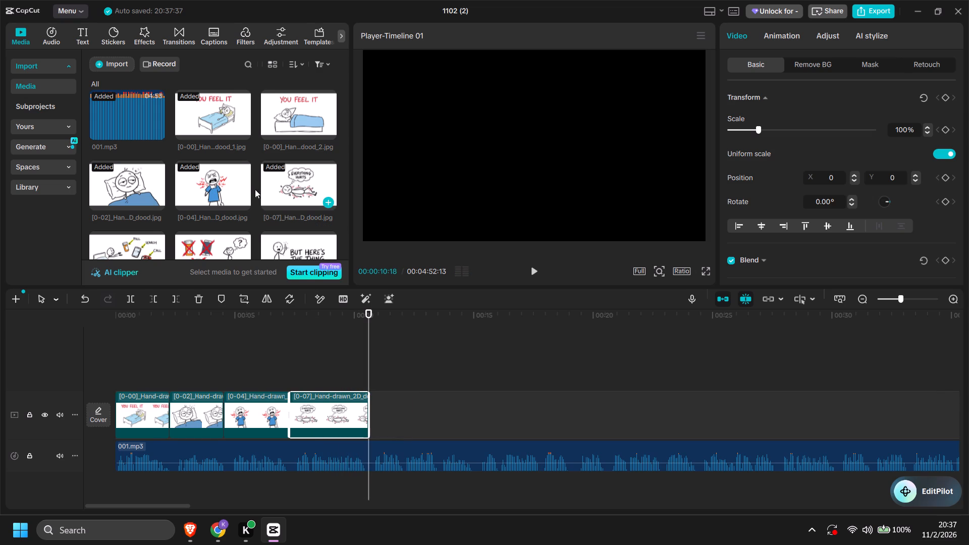
# Add [0-10]_Hand-drawn_2D_dood.jpg after the [0-07] clip and trim its end to the narration at 00:00:15:03.
pyautogui.scroll(-1, 183, 206)
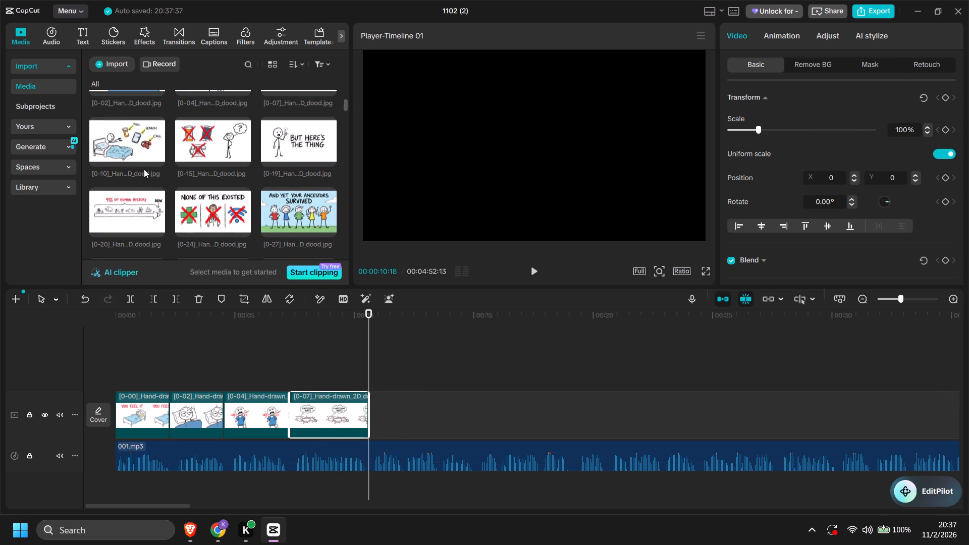
pyautogui.click(155, 160)
pyautogui.press('space')
pyautogui.press('space')
pyautogui.press('space')
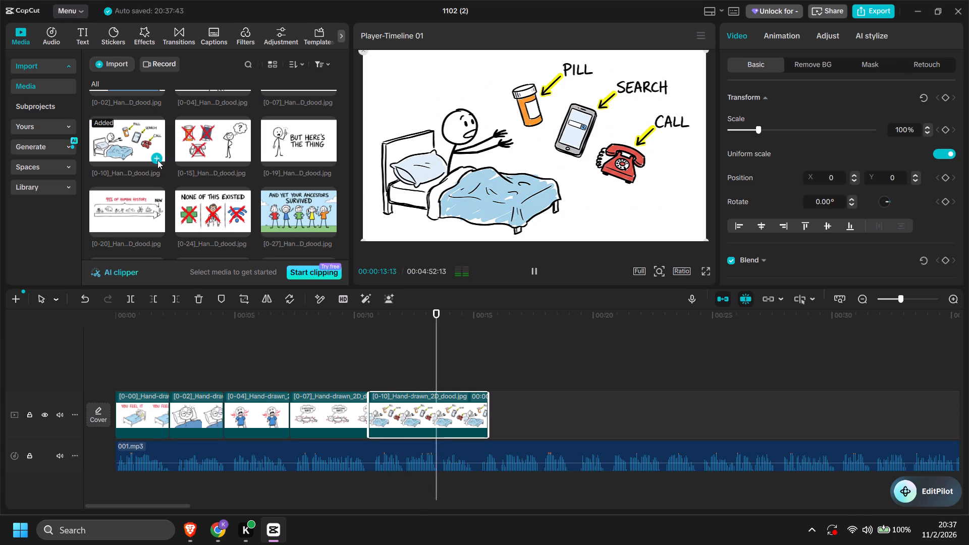
pyautogui.press('space')
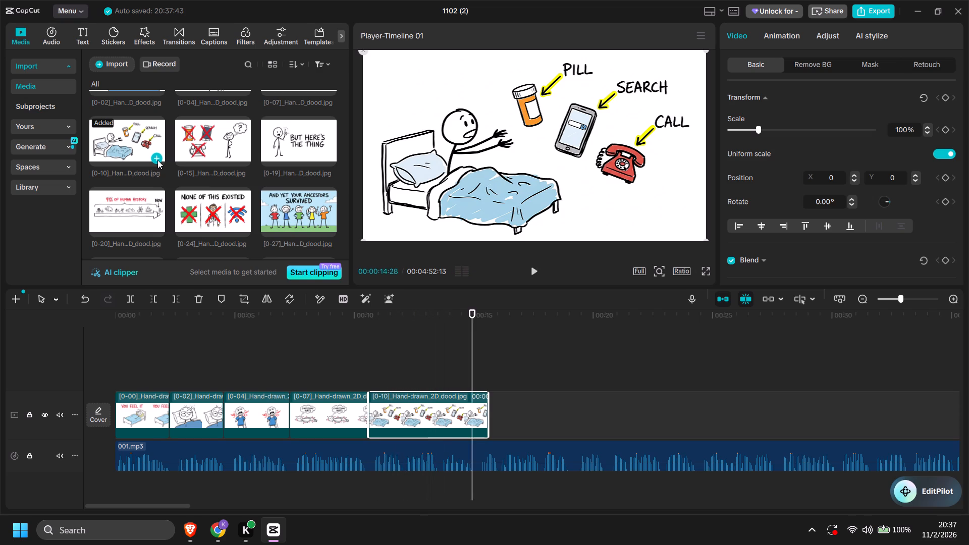
pyautogui.press('space')
pyautogui.press('space')
pyautogui.write('w')
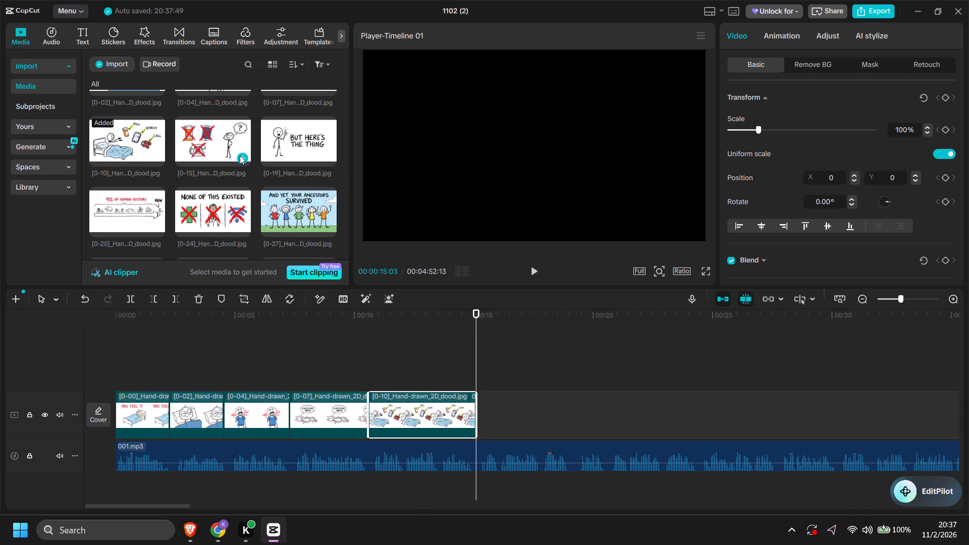
# Add [0-15]_Hand-drawn_2D_dood.jpg after the [0-10] clip and trim its end to the narration at 00:00:19:06.
pyautogui.click(243, 155)
pyautogui.press('space')
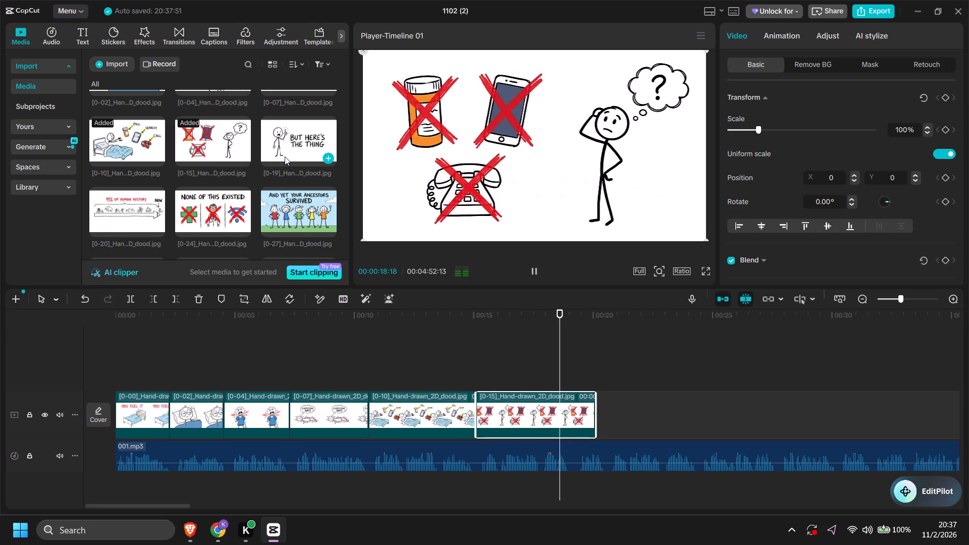
pyautogui.press('space')
pyautogui.press('space')
pyautogui.press('space')
pyautogui.write('w')
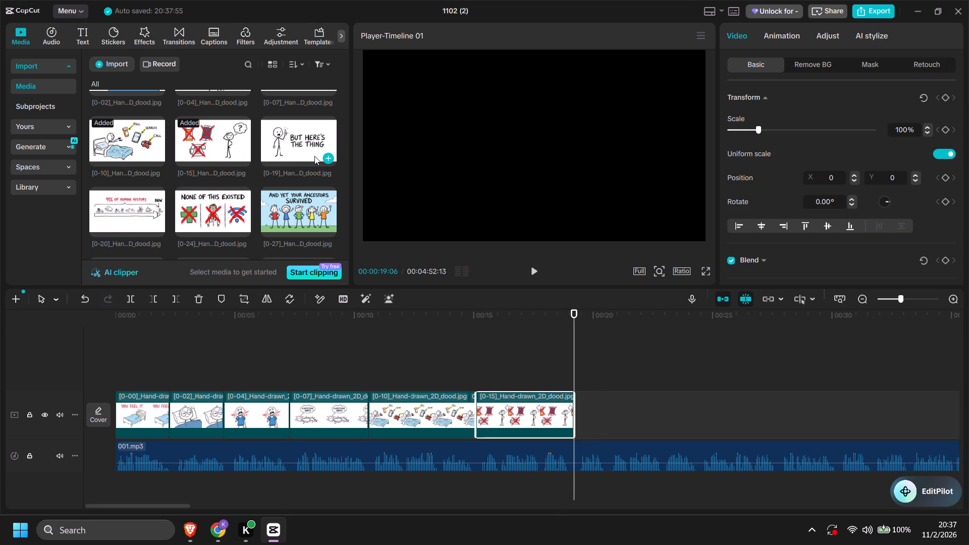
# Add [0-19]_Hand-drawn_2D_dood.jpg after the [0-15] clip and trim its end to the narration at 00:00:20:17.
pyautogui.click(328, 158)
pyautogui.press('space')
pyautogui.press('space')
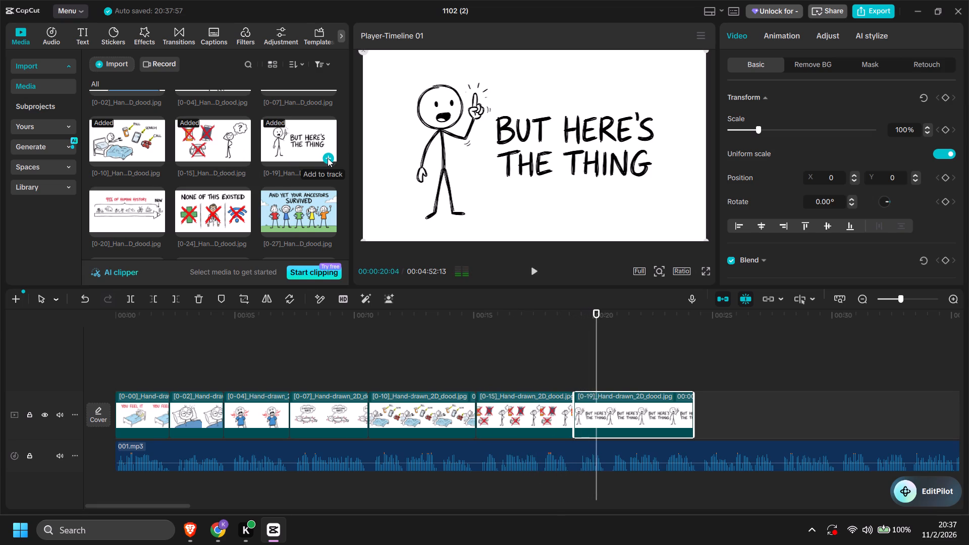
pyautogui.press('space')
pyautogui.press('space')
pyautogui.write('w')
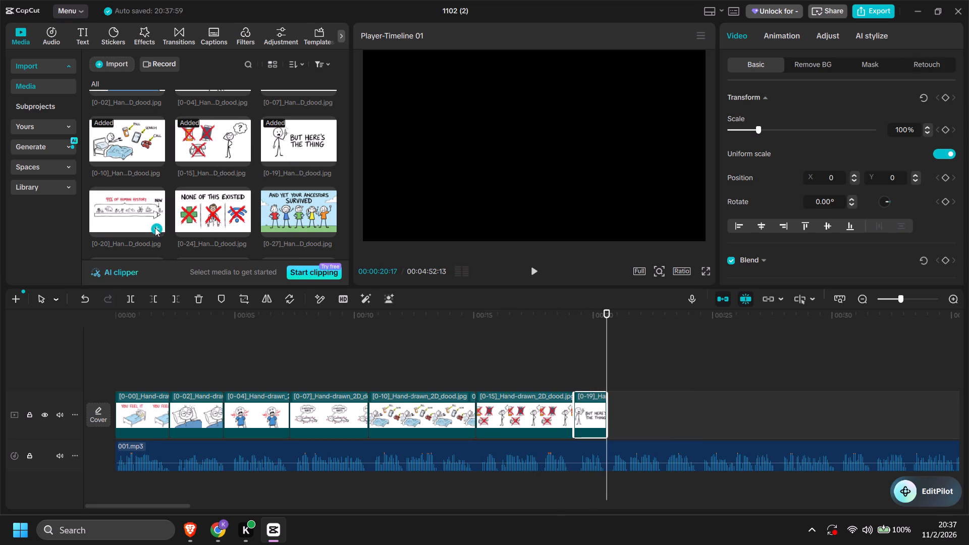
# Add [0-20]_Hand-drawn_2D_dood.jpg after the [0-19] clip and trim its end to the narration at 00:00:24:13.
pyautogui.click(155, 228)
pyautogui.press('space')
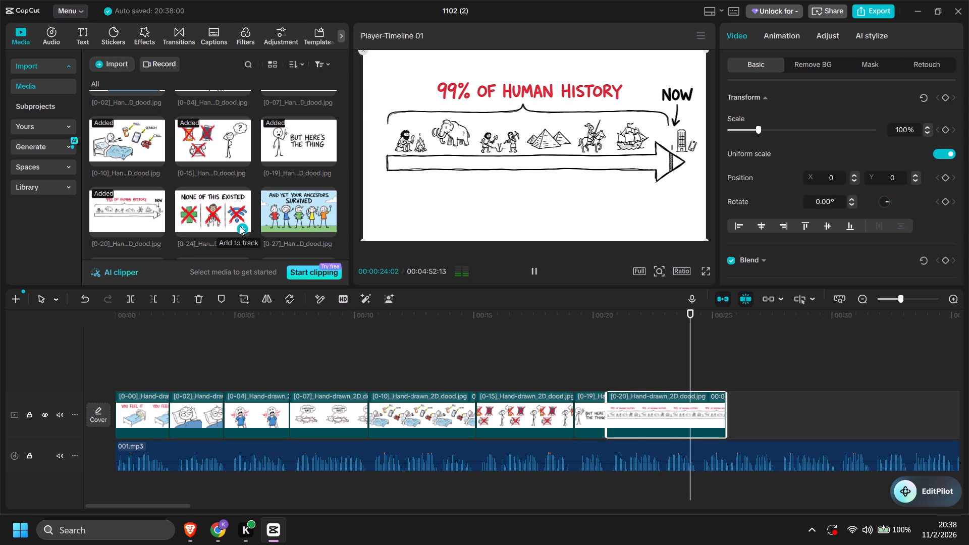
pyautogui.press('space')
pyautogui.press('space')
pyautogui.press('space')
pyautogui.write('w')
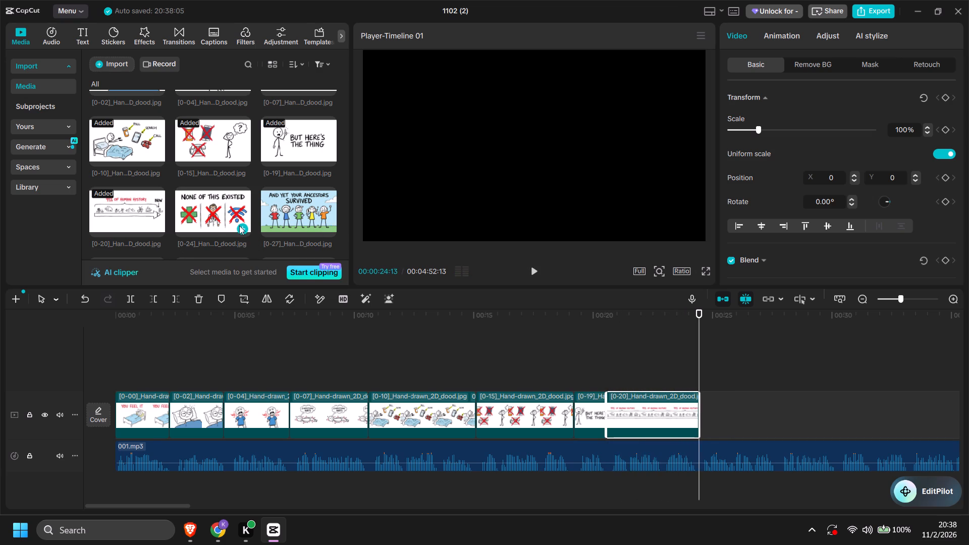
# Add [0-24]_Hand-drawn_2D_dood.jpg after the [0-20] clip and trim its end to the narration at 00:00:27:24.
pyautogui.click(241, 226)
pyautogui.press('space')
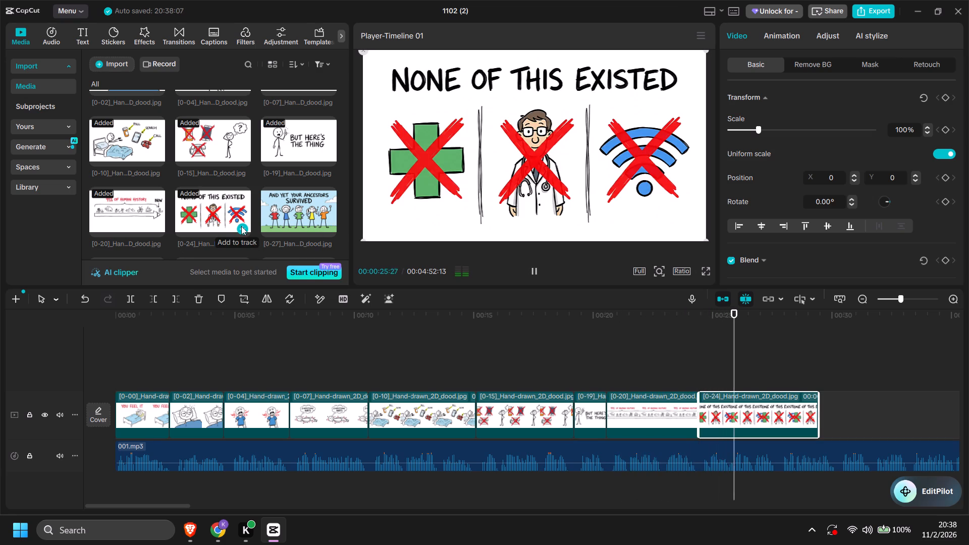
pyautogui.press('space')
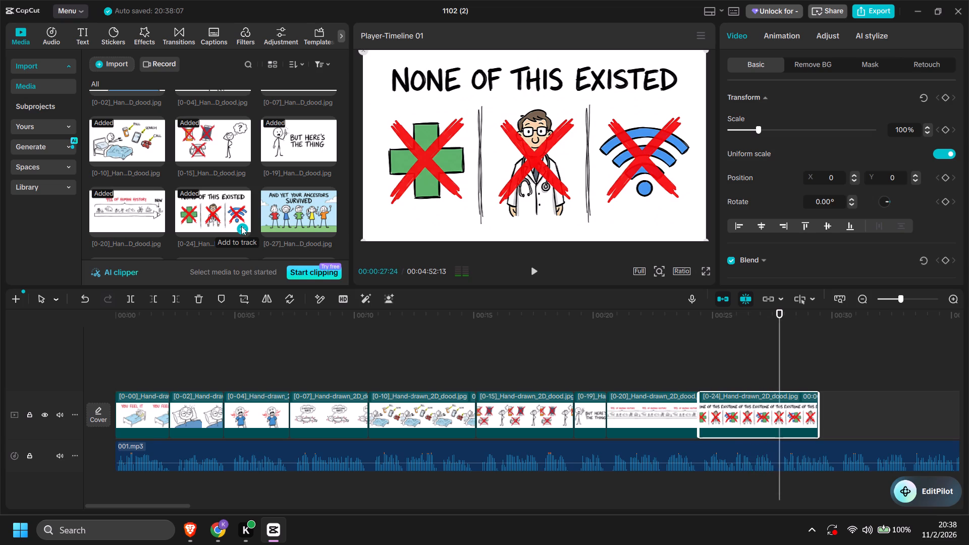
pyautogui.write('w')
# Add [0-27]_Hand-drawn_2D_dood.jpg after the [0-24] clip and trim its end to the narration at 00:00:30:08.
pyautogui.click(326, 231)
pyautogui.press('space')
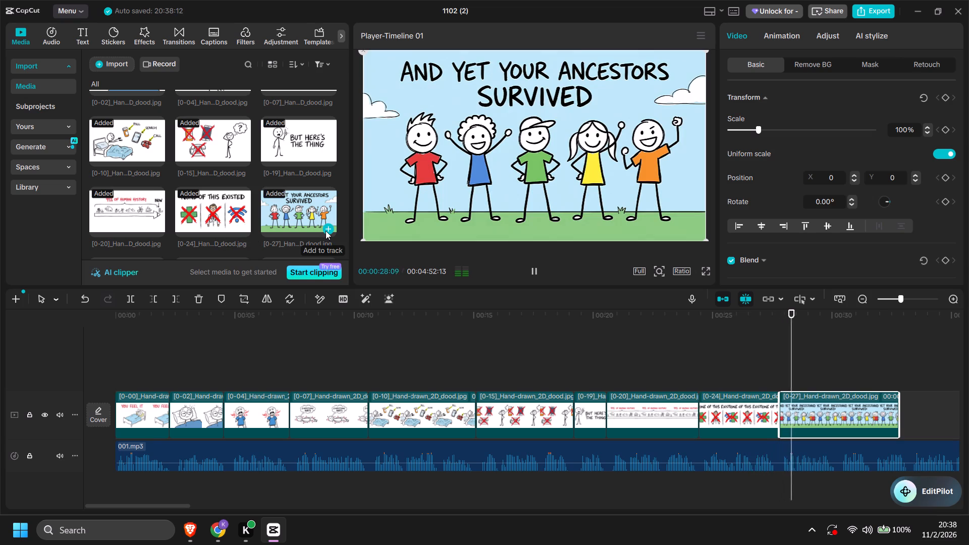
pyautogui.press('space')
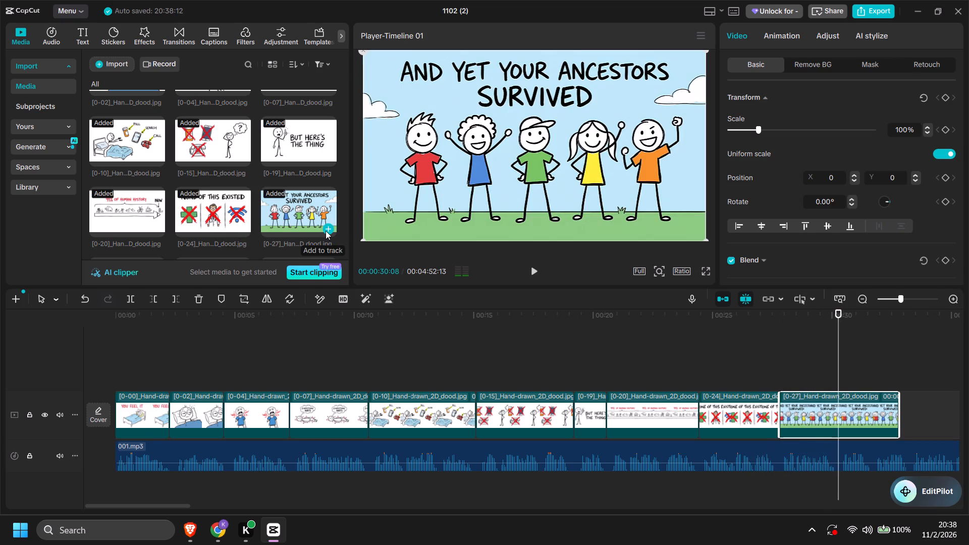
pyautogui.write('w')
# Add [0-30]_Hand-drawn_2D_dood.jpg after the [0-27] clip and trim its end to the narration at about 00:00:33.
pyautogui.scroll(-1, 307, 220)
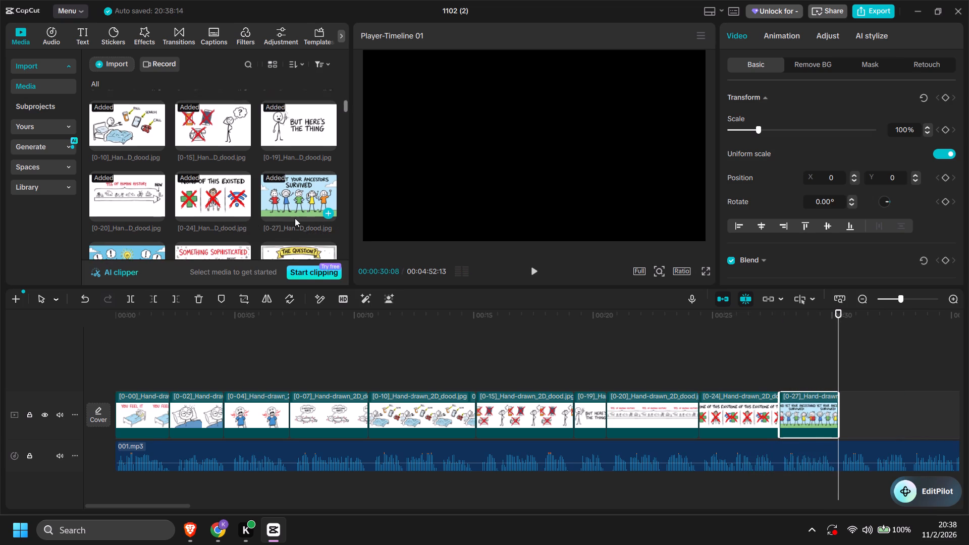
pyautogui.scroll(-1, 295, 218)
pyautogui.click(158, 206)
pyautogui.press('space')
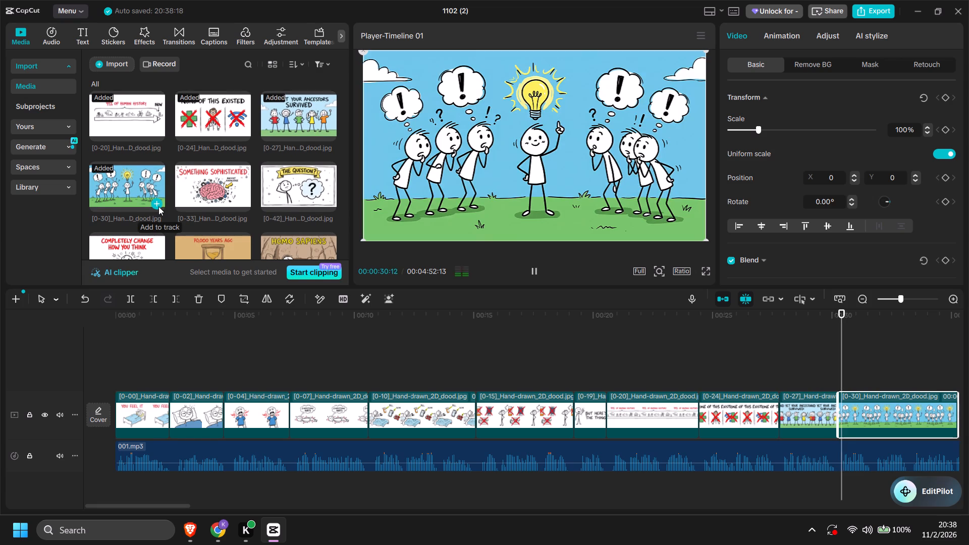
pyautogui.press('space')
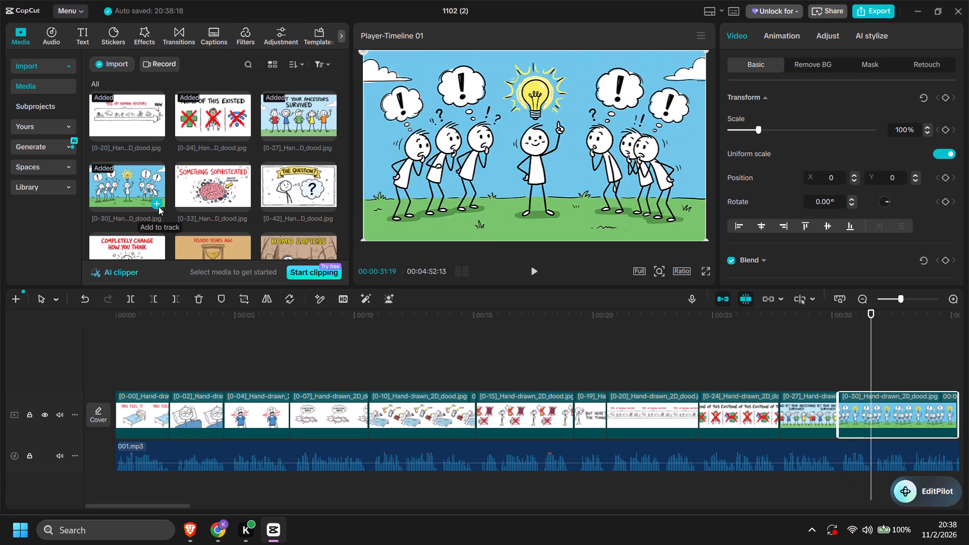
pyautogui.press('space')
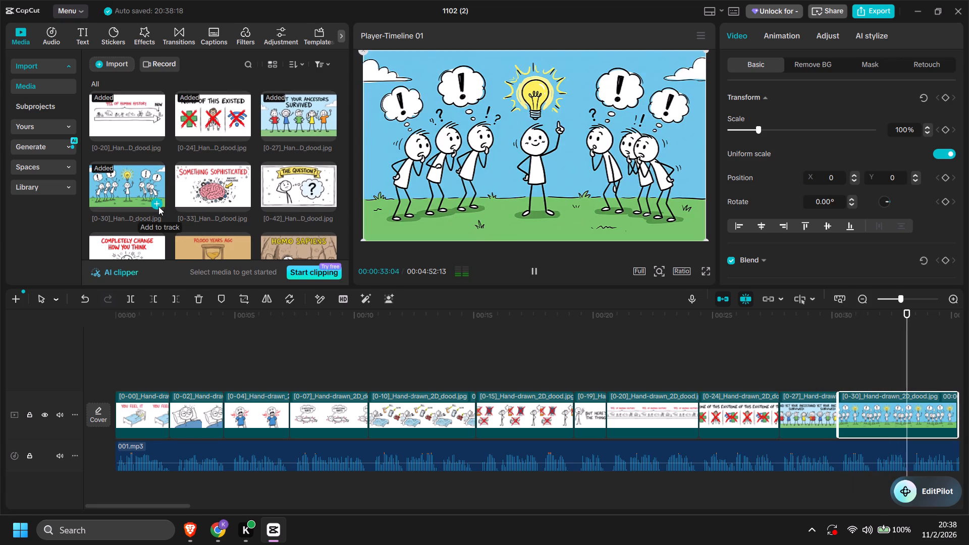
pyautogui.press('space')
pyautogui.write('w')
# Add [0-33]_Hand-drawn_2D_dood.jpg after the [0-30] clip and extend its end to the narration at 00:00:38:22.
pyautogui.click(241, 203)
pyautogui.press('space')
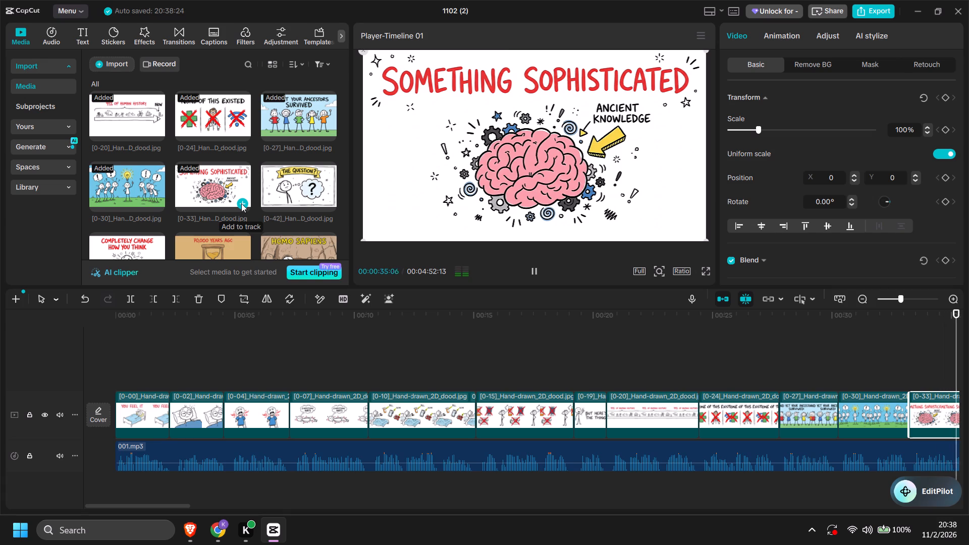
pyautogui.press('space')
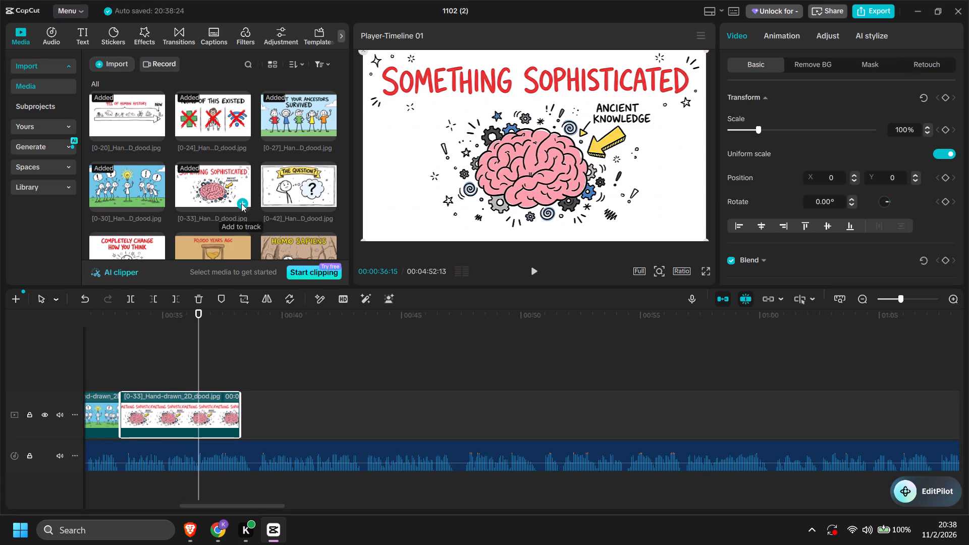
pyautogui.press('space')
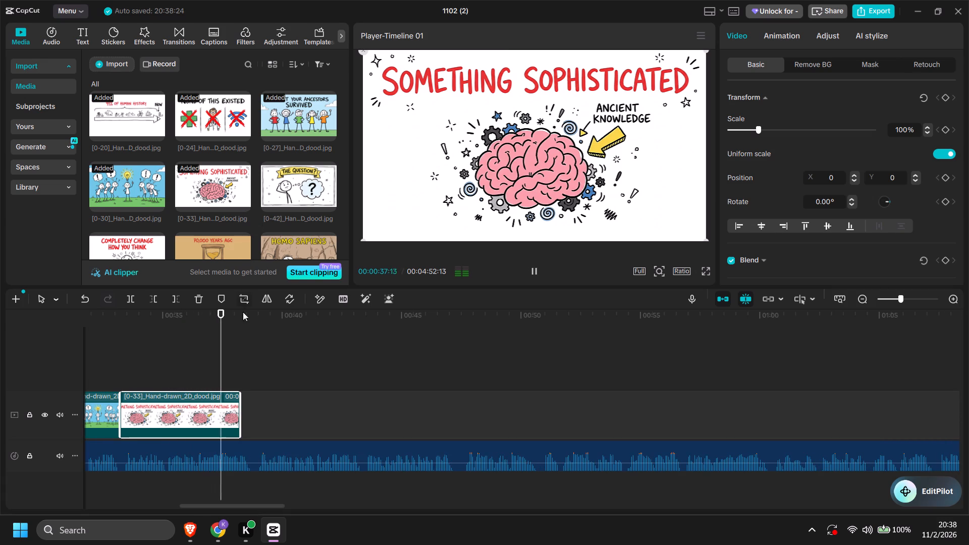
pyautogui.press('space')
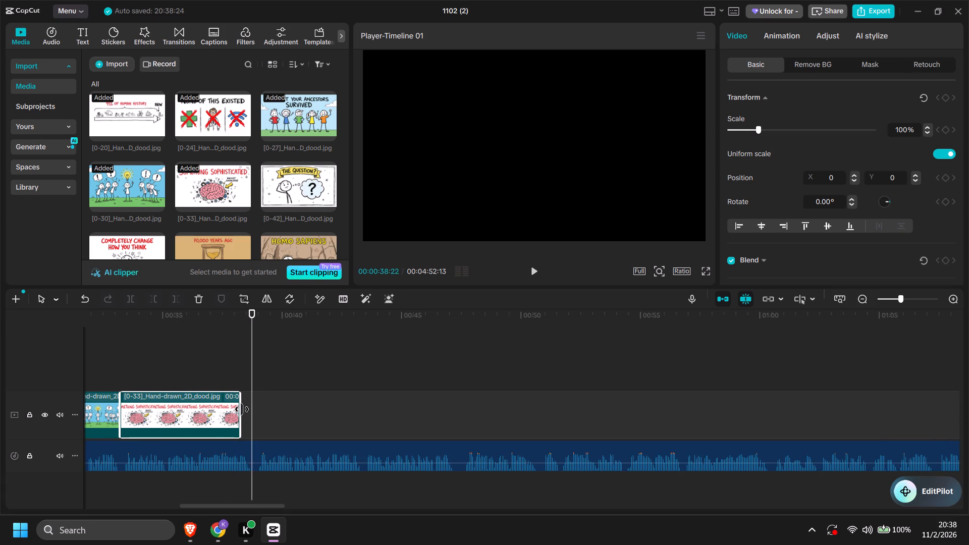
pyautogui.moveTo(241, 409); pyautogui.dragTo(250, 411)
# Add [0-42]_Hand-drawn_2D_dood.jpg after the [0-33] clip and trim its end to the narration at 00:00:43:12.
pyautogui.click(329, 201)
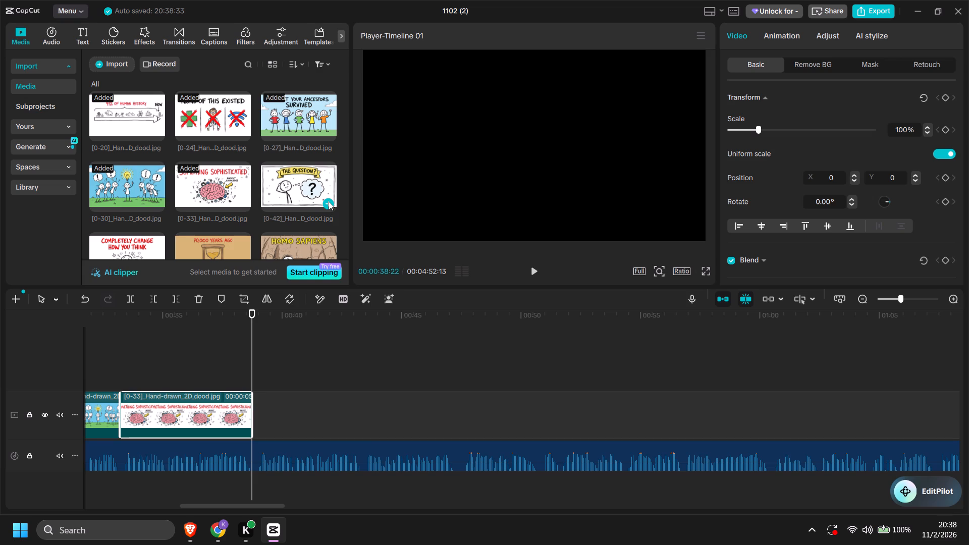
pyautogui.press('space')
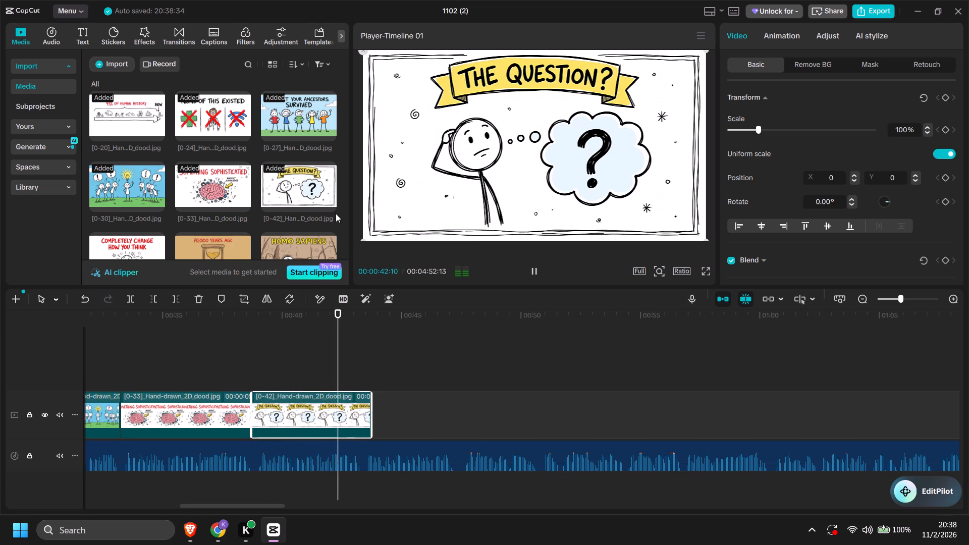
pyautogui.press('space')
pyautogui.write('w')
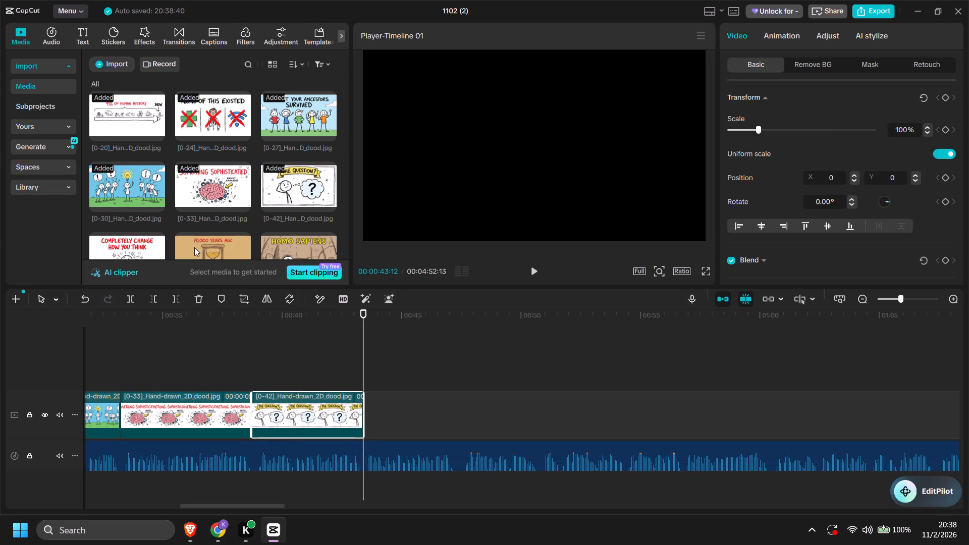
# Add [0-43]_Hand-drawn_2D_dood.jpg after the [0-42] clip and trim its end to the narration at 00:00:47:14.
pyautogui.scroll(-2, 187, 221)
pyautogui.click(156, 137)
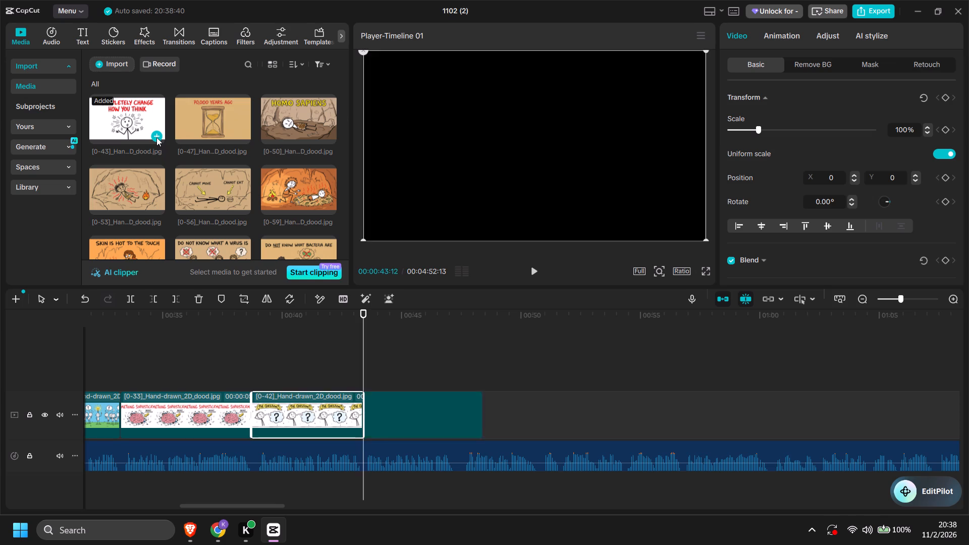
pyautogui.press('space')
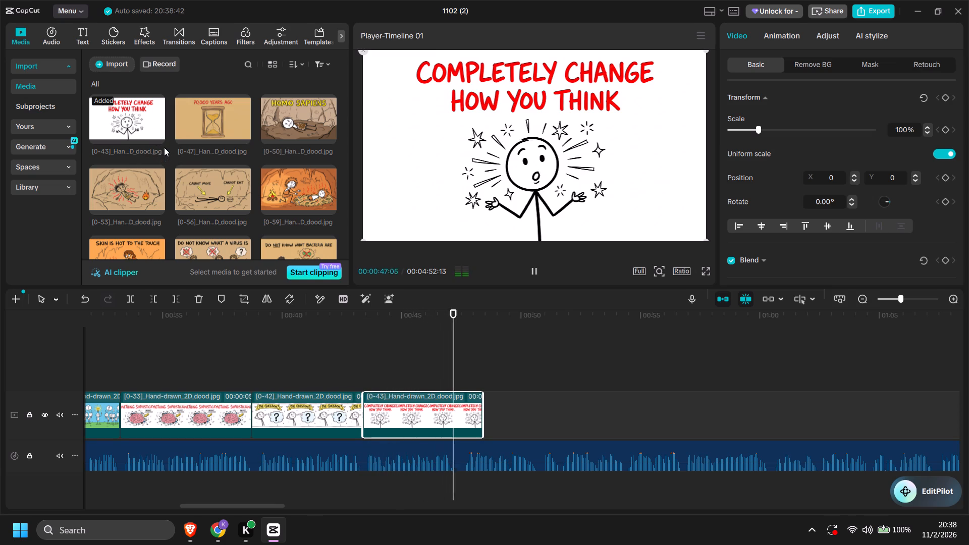
pyautogui.press('w')
# Add [0-47]_Hand-drawn_2D_dood.jpg after the [0-43] clip and trim its end to the narration at 00:00:50:23.
pyautogui.click(241, 137)
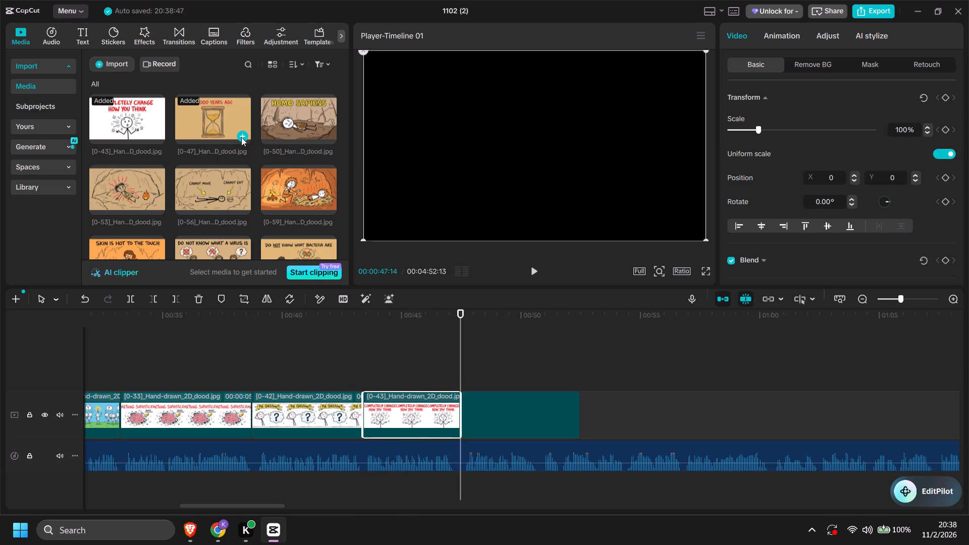
pyautogui.press('space')
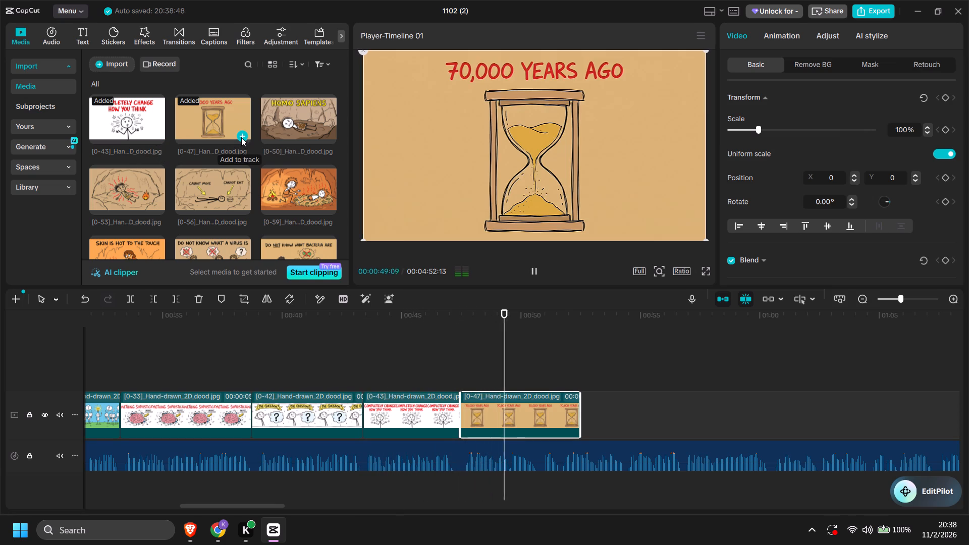
pyautogui.press('space')
pyautogui.write('w')
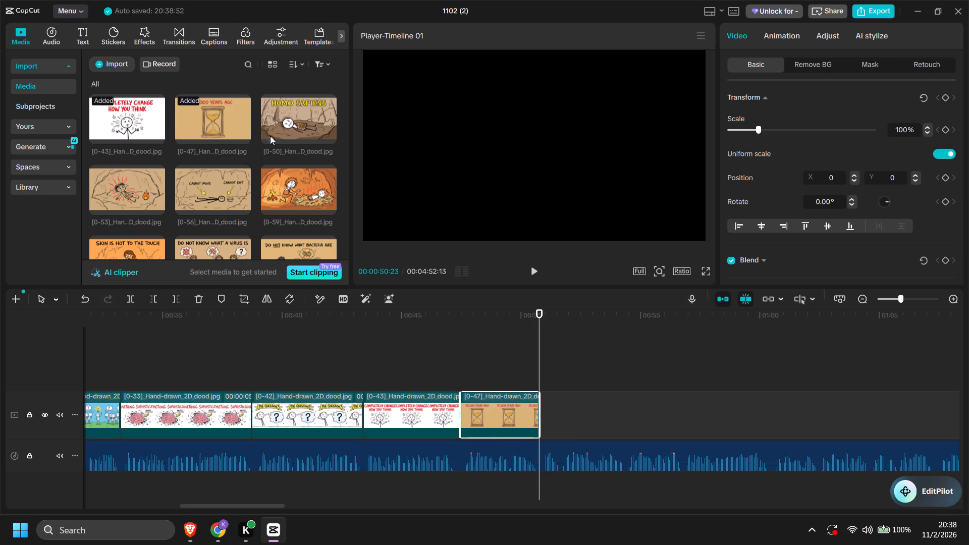
# Add [0-50]_Hand-drawn_2D_dood.jpg after the [0-47] clip and trim its end to the narration at 00:00:54:11.
pyautogui.click(326, 133)
pyautogui.press('space')
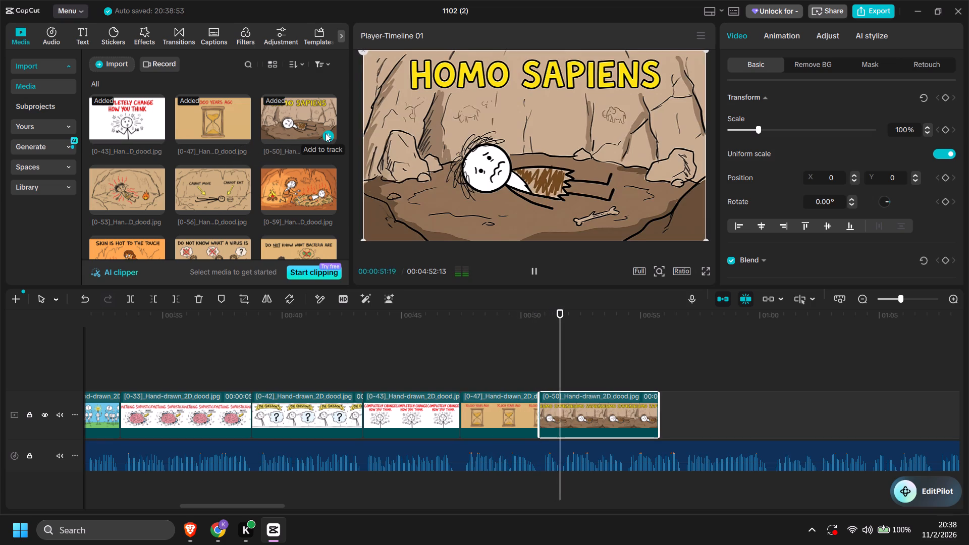
pyautogui.press('space')
pyautogui.press('space')
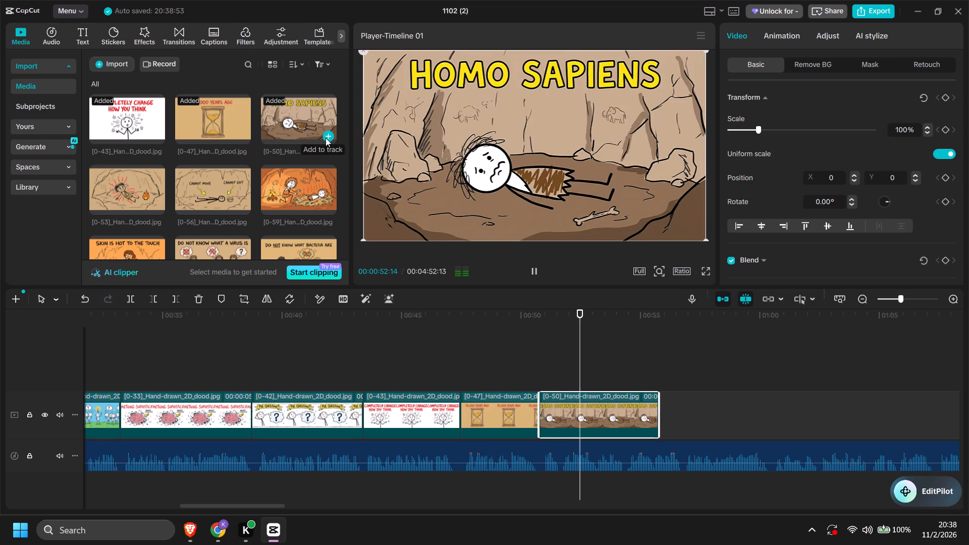
pyautogui.press('space')
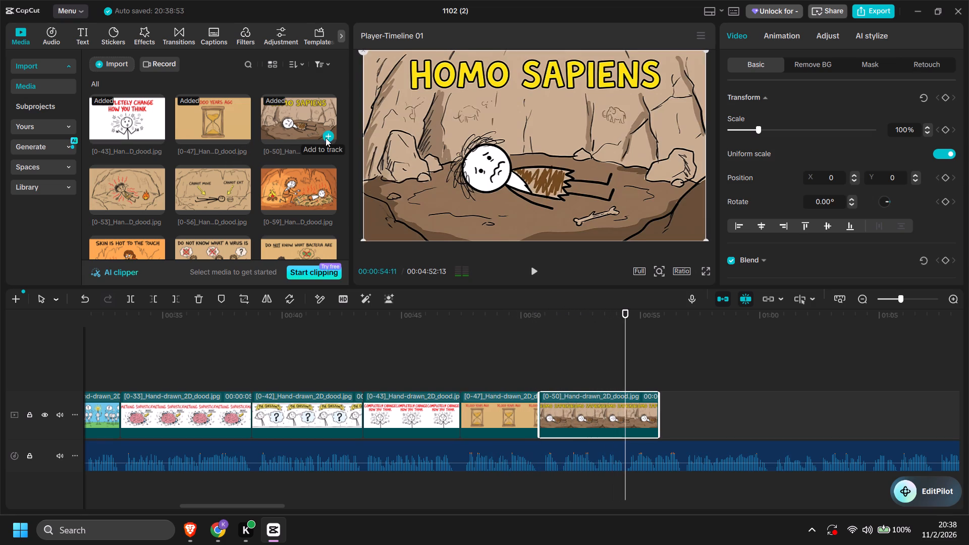
pyautogui.write('w')
# Add [0-53]_Hand-drawn_2D_dood.jpg after the [0-50] clip and trim its end to the narration at 00:00:56:24.
pyautogui.click(154, 209)
pyautogui.press('space')
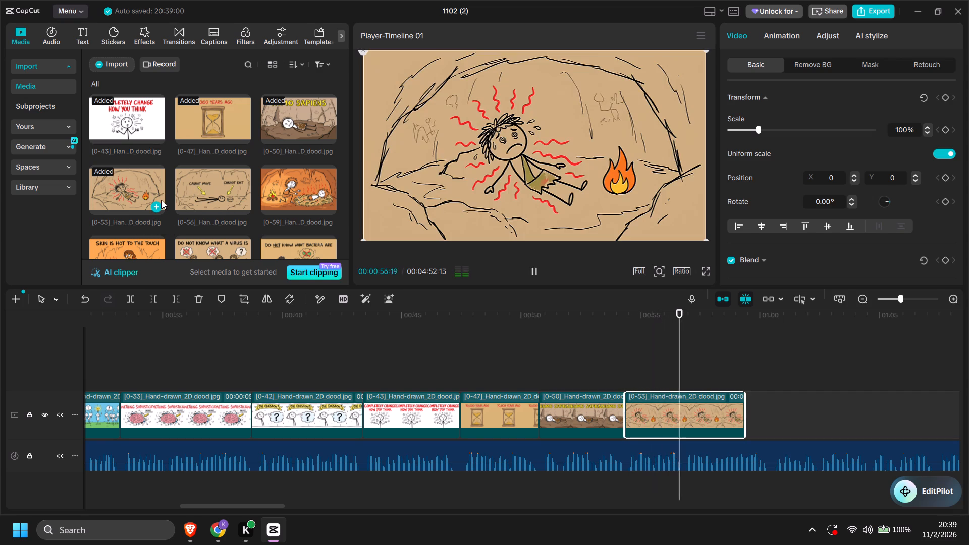
pyautogui.press('space')
pyautogui.write('w')
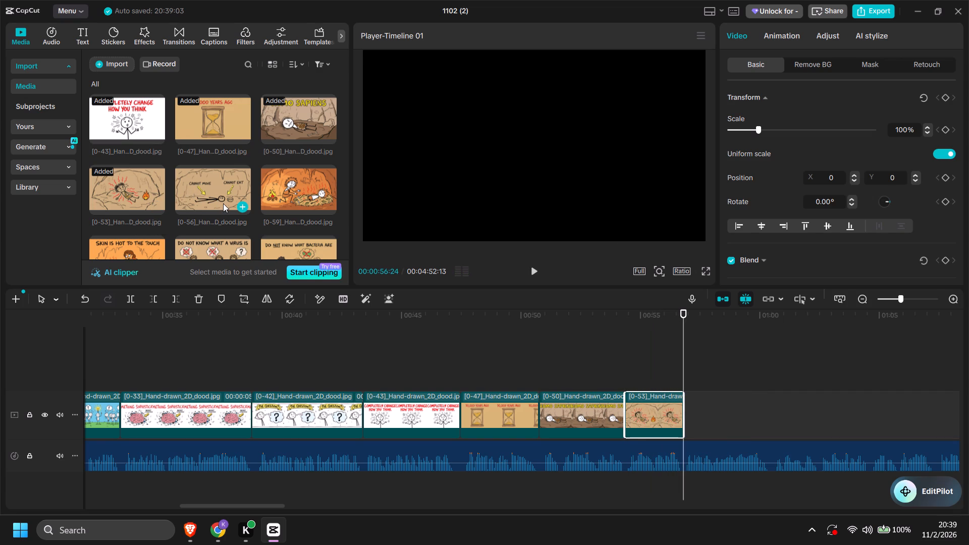
# Add [0-56]_Hand-drawn_2D_dood.jpg after the [0-53] clip and trim its end to the narration at 00:01:00:16.
pyautogui.click(240, 206)
pyautogui.press('space')
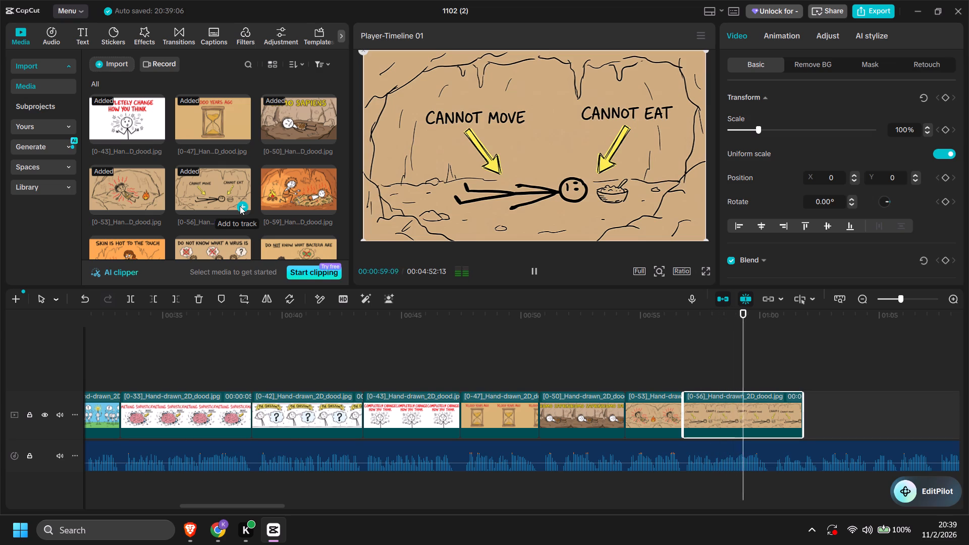
pyautogui.press('space')
pyautogui.write('w')
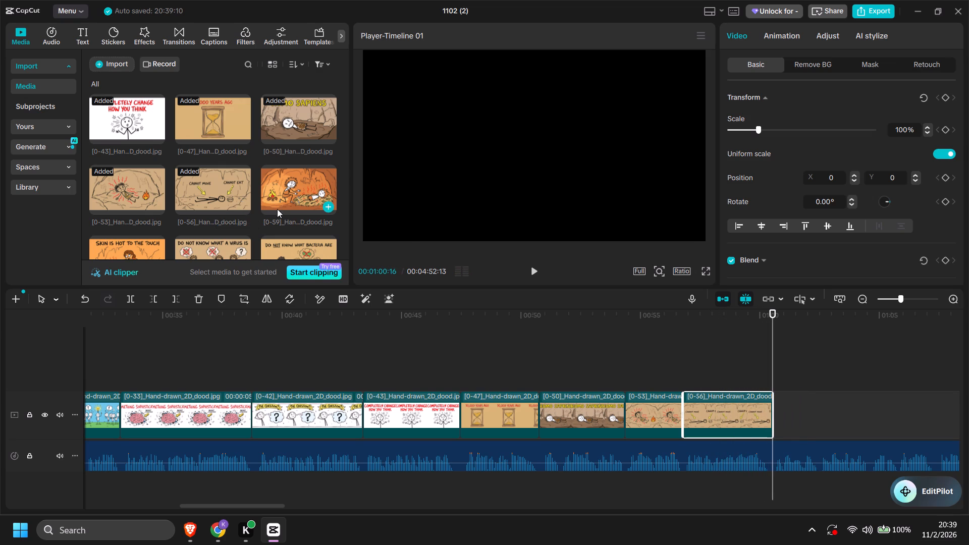
# Add [0-59]_Hand-drawn_2D_dood.jpg after the [0-56] clip and trim its end to the narration at 00:01:02:15.
pyautogui.click(325, 205)
pyautogui.press('space')
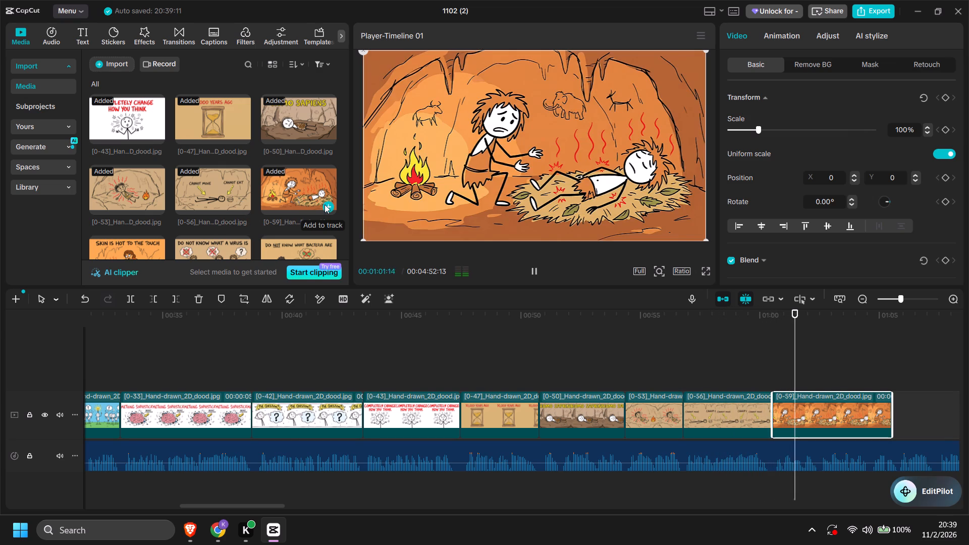
pyautogui.press('space')
pyautogui.press('space')
pyautogui.press('space')
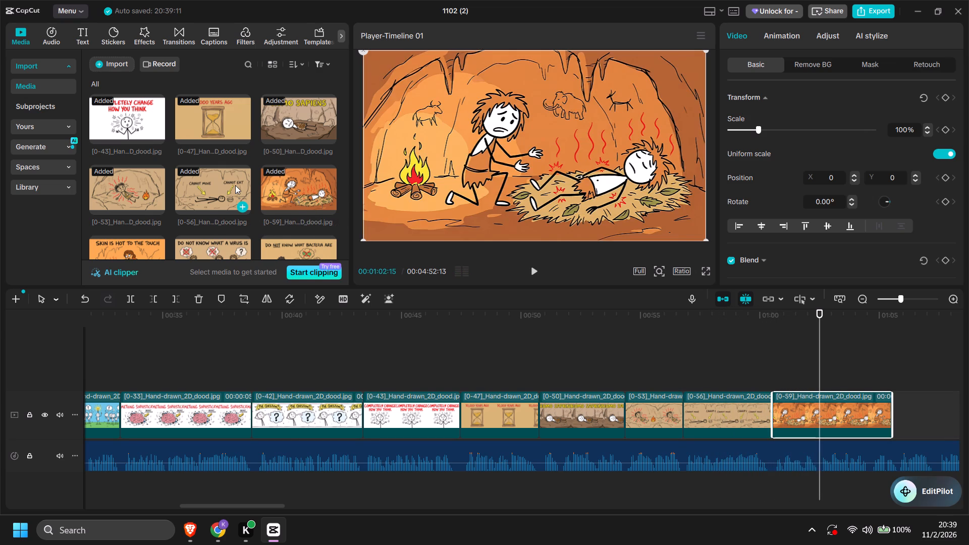
pyautogui.scroll(-1, 235, 185)
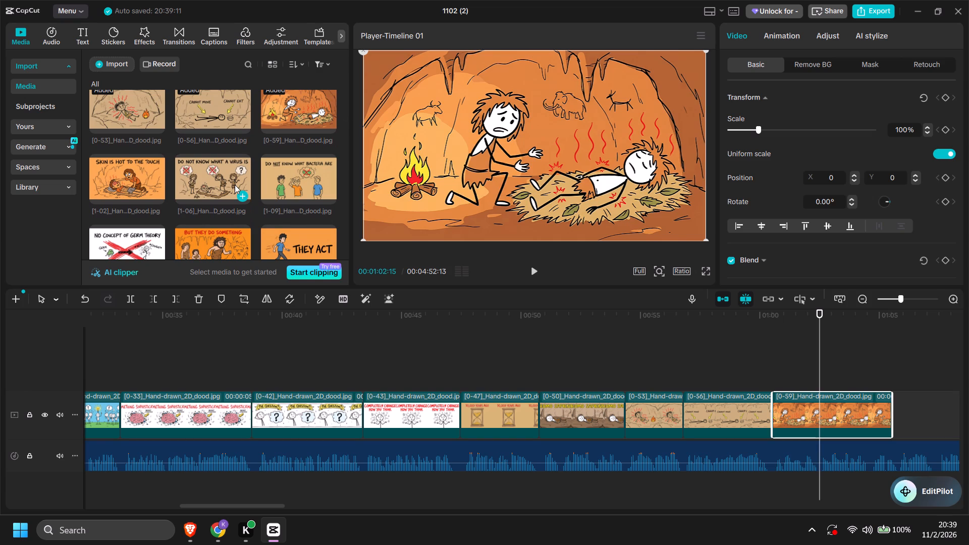
pyautogui.press('w')
# Add [1-02]_Hand-drawn_2D_dood.jpg after the [0-59] clip and trim its end to the narration at about 00:01:07.
pyautogui.click(150, 196)
pyautogui.click(153, 196)
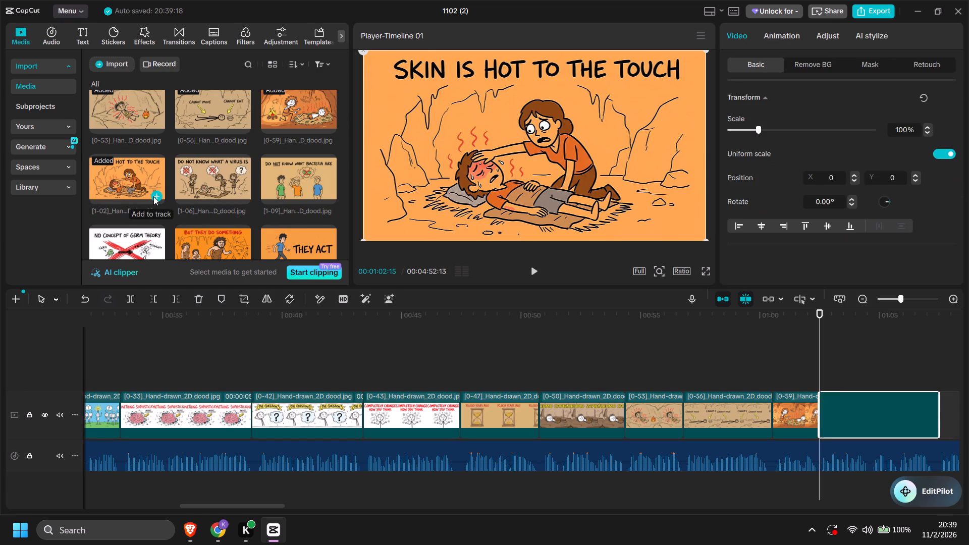
pyautogui.press('space')
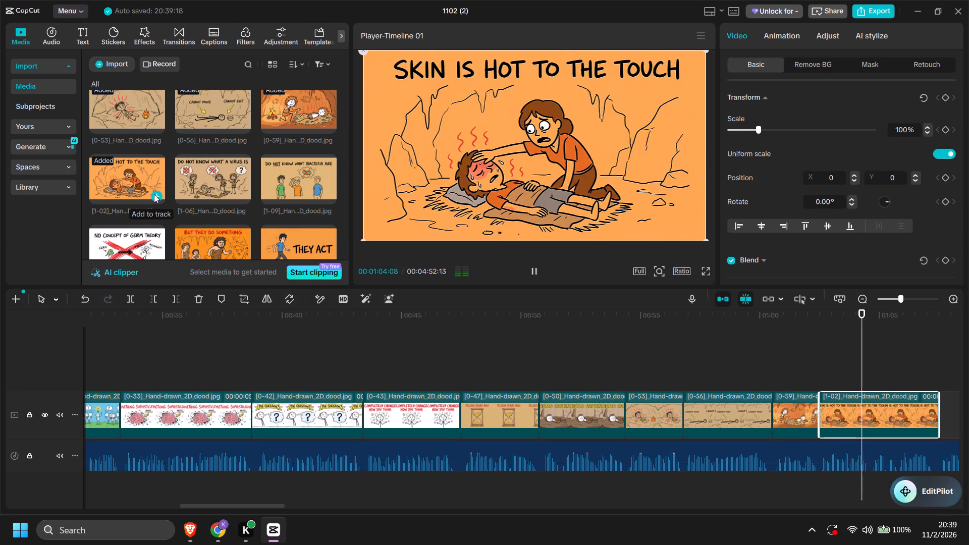
pyautogui.press('space')
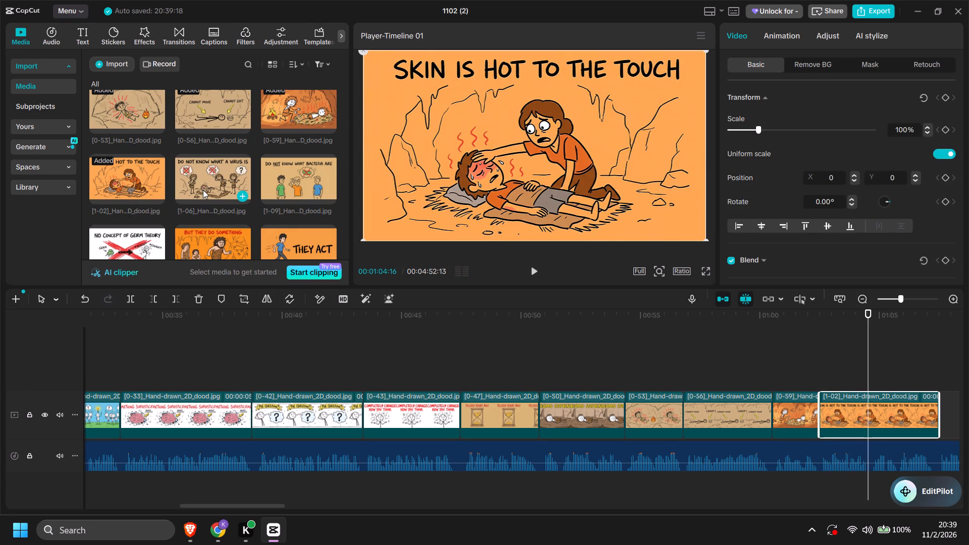
pyautogui.press('space')
pyautogui.press('space')
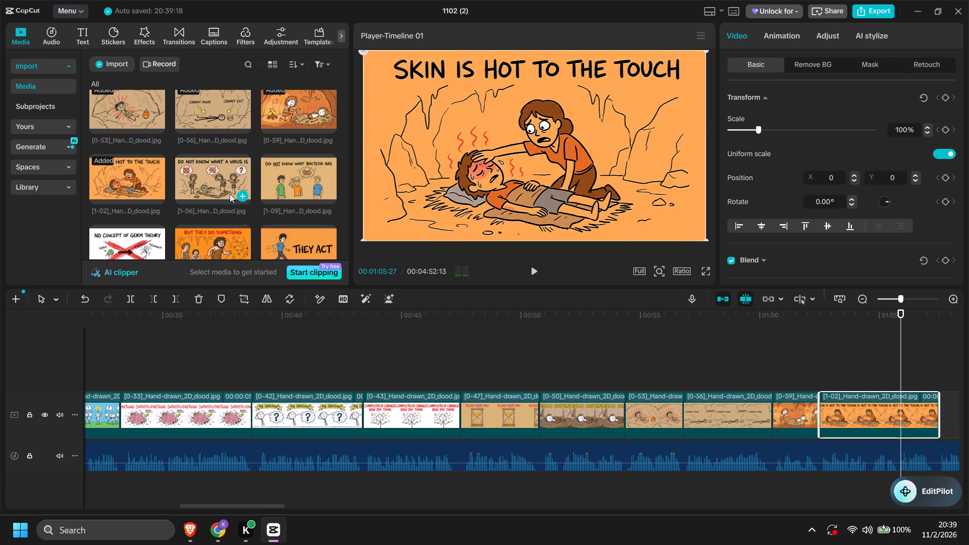
pyautogui.press('space')
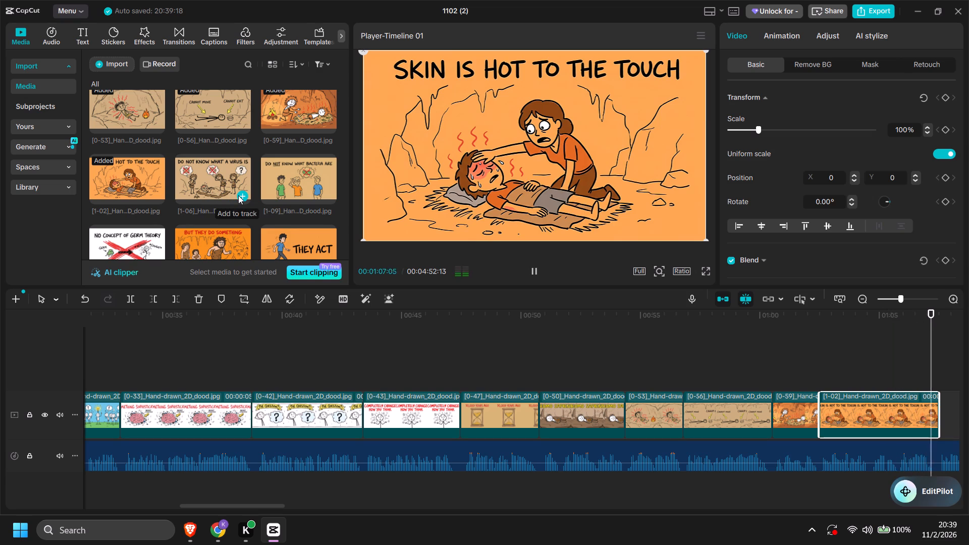
pyautogui.press('space')
pyautogui.write('w')
# Add [1-06]_Hand-drawn_2D_dood.jpg after the [1-02] clip and trim its end to the narration at about 00:01:10:15.
pyautogui.click(238, 196)
pyautogui.press('space')
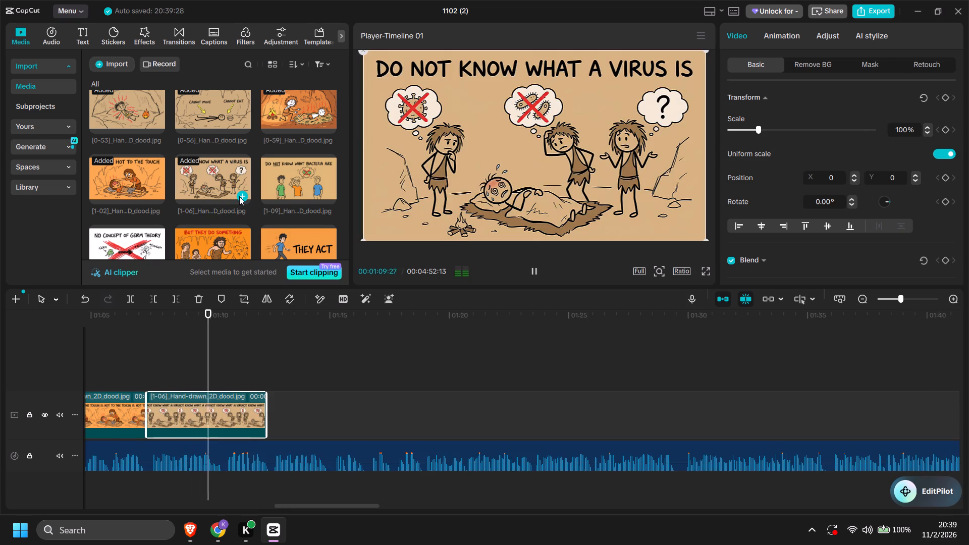
pyautogui.press('space')
pyautogui.press('space')
pyautogui.press('space')
pyautogui.write('w')
# Add [1-09]_Hand-drawn_2D_dood.jpg after the [1-06] clip and trim its end to the narration at 00:01:12:14.
pyautogui.click(324, 198)
pyautogui.press('space')
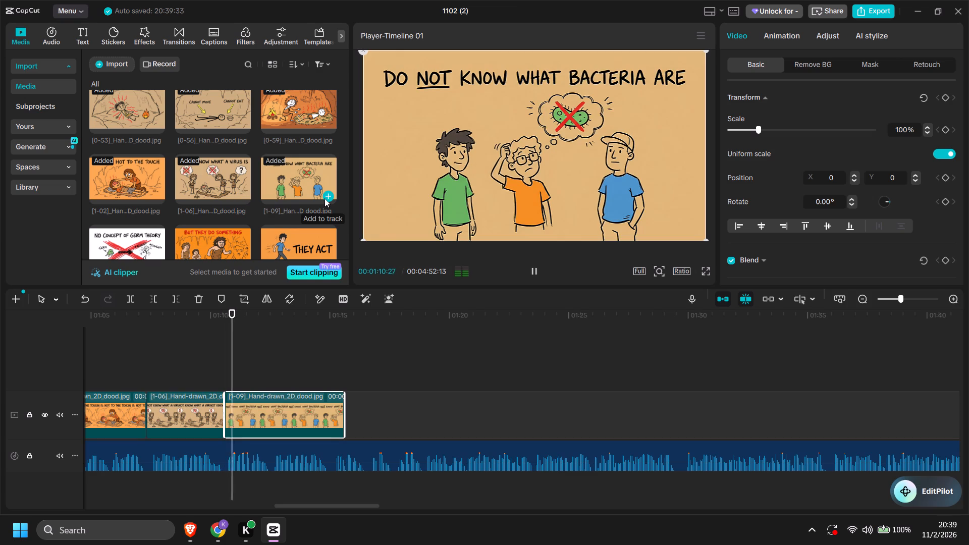
pyautogui.press('space')
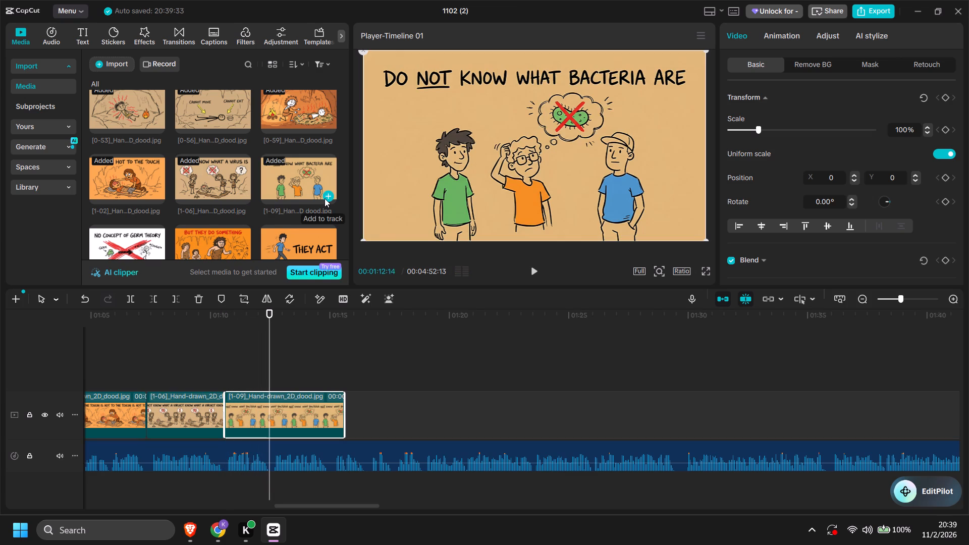
pyautogui.write('w')
pyautogui.scroll(-1, 325, 198)
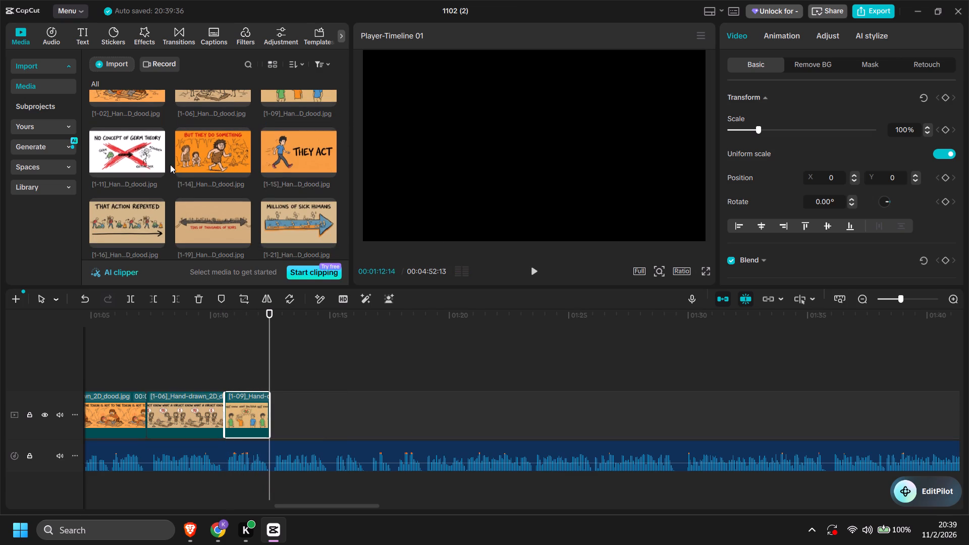
# Add [1-11]_Hand-drawn_2D_dood.jpg after the [1-09] clip and trim its end to the narration at about 00:01:15.
pyautogui.click(156, 172)
pyautogui.press('space')
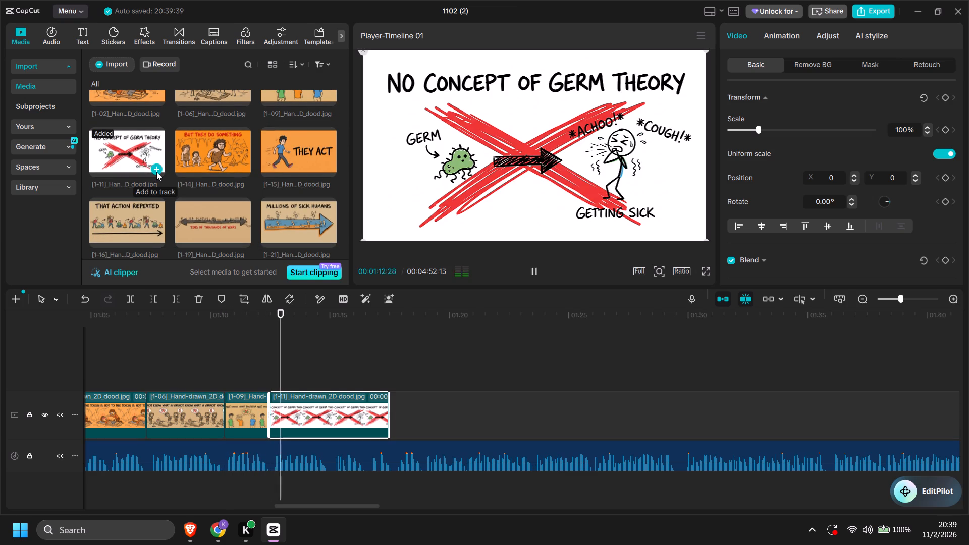
pyautogui.press('space')
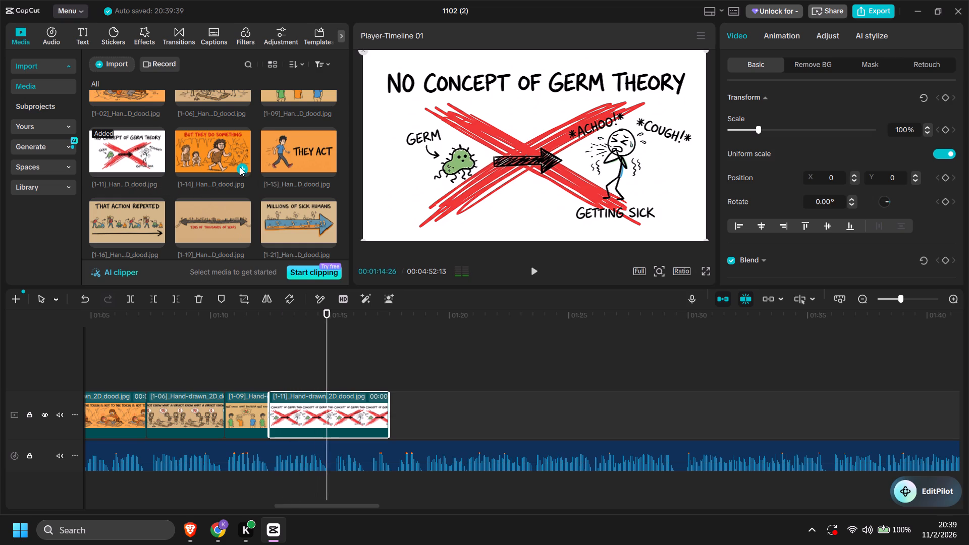
pyautogui.press('space')
pyautogui.press('space')
pyautogui.write('w')
# Add [1-14]_Hand-drawn_2D_dood.jpg after the [1-11] clip and trim its end to the narration at 00:01:16:20.
pyautogui.click(240, 170)
pyautogui.press('space')
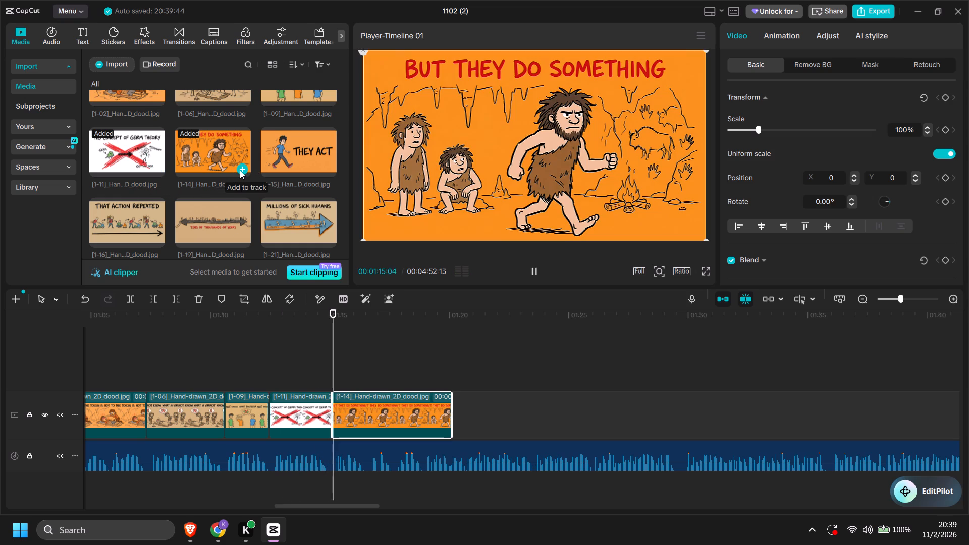
pyautogui.press('space')
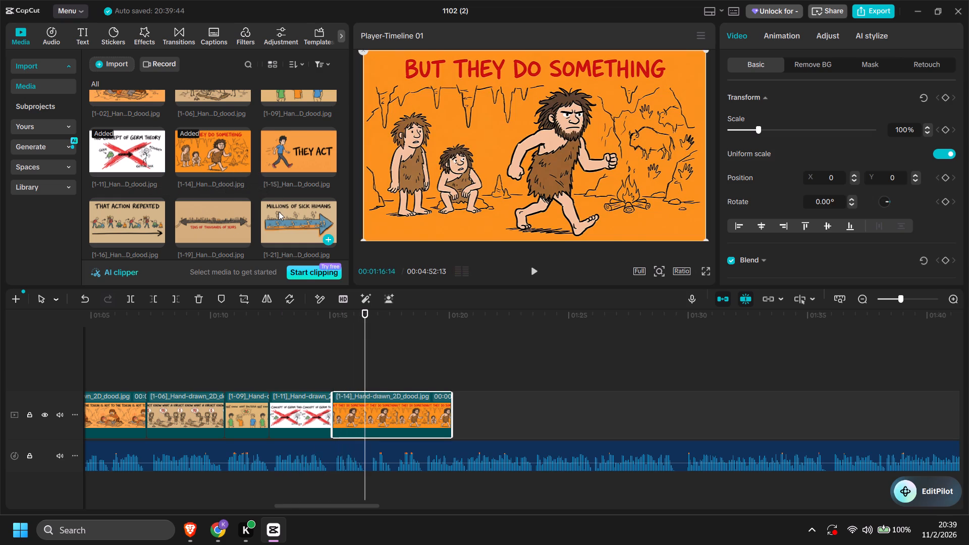
pyautogui.press('space')
pyautogui.press('space')
pyautogui.write('w')
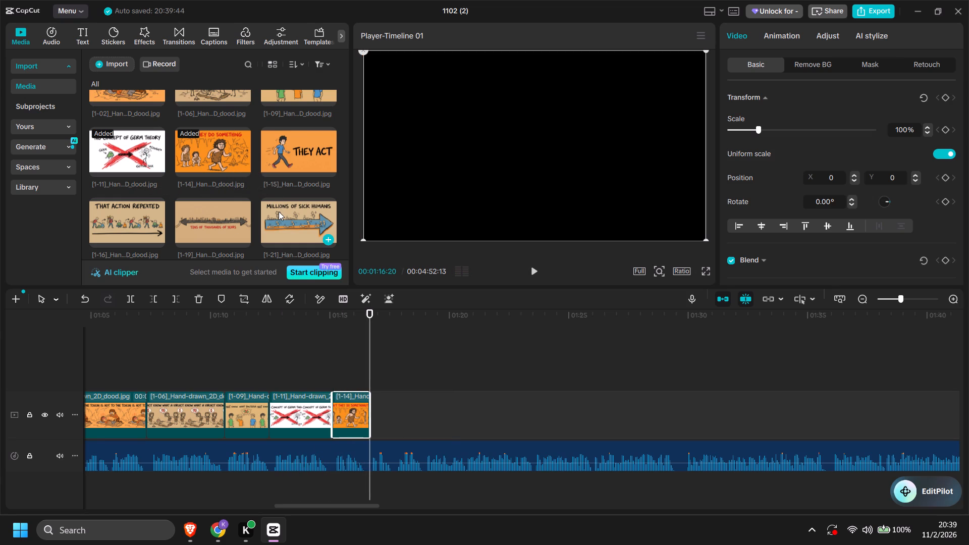
# Add [1-15]_Hand-drawn_2D_dood.jpg after the [1-14] clip and trim its end to the narration at 00:01:17:19.
pyautogui.click(332, 168)
pyautogui.press('space')
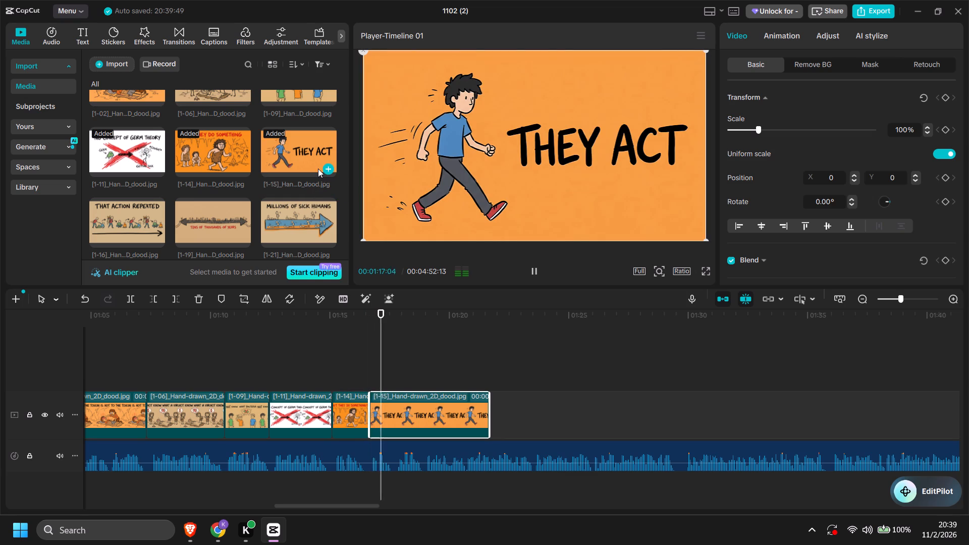
pyautogui.press('space')
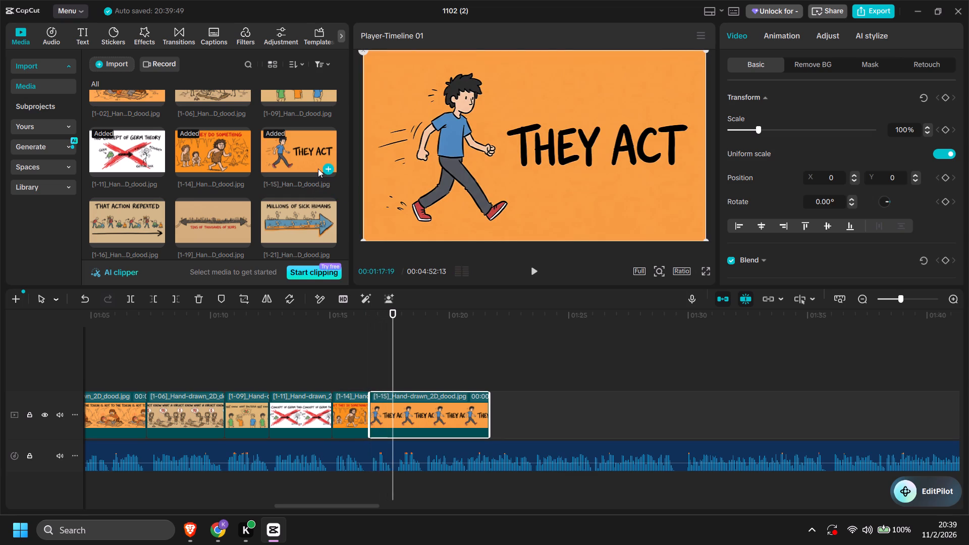
pyautogui.press('w')
# Add [1-16]_Hand-drawn_2D_dood.jpg after the [1-15] clip and trim its end to the narration at 00:01:18:28.
pyautogui.scroll(-1, 318, 169)
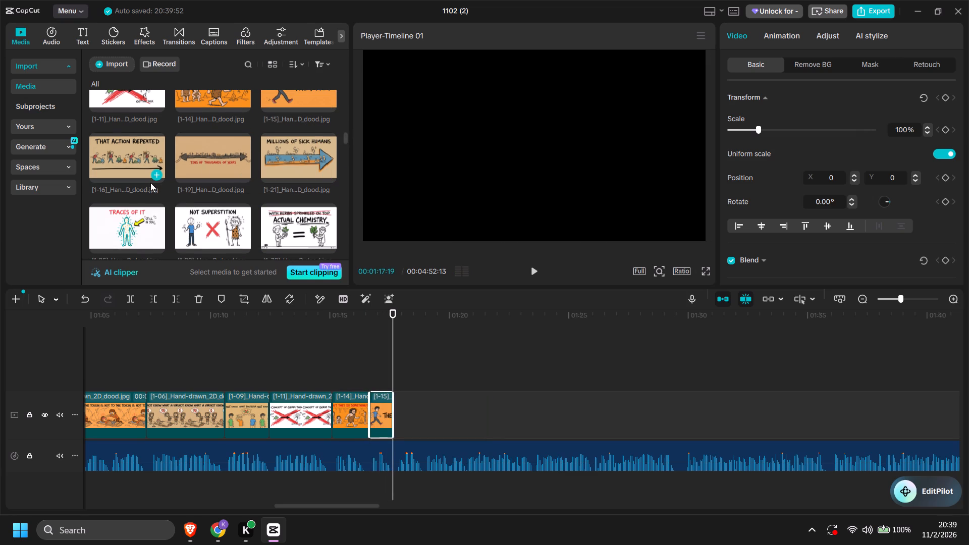
pyautogui.click(156, 175)
pyautogui.press('space')
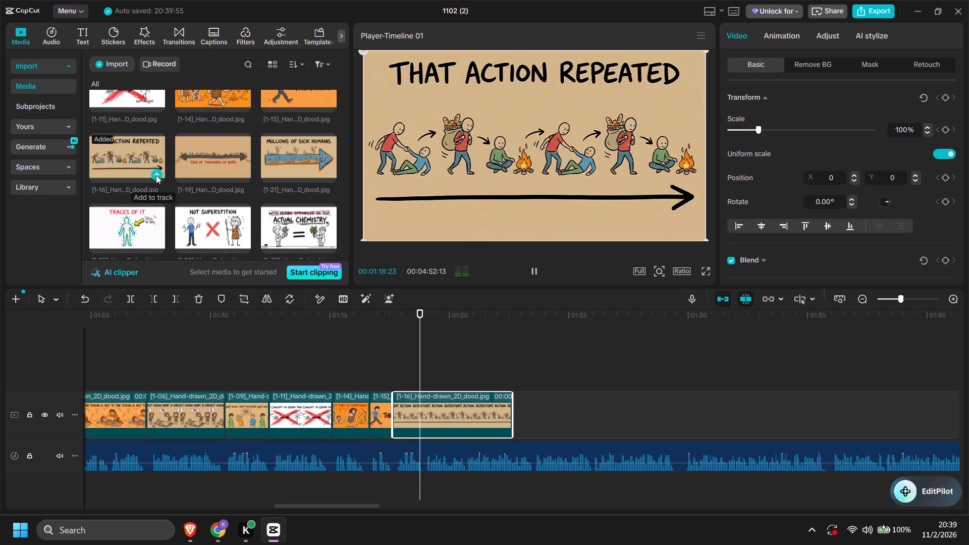
pyautogui.press('space')
pyautogui.press('w')
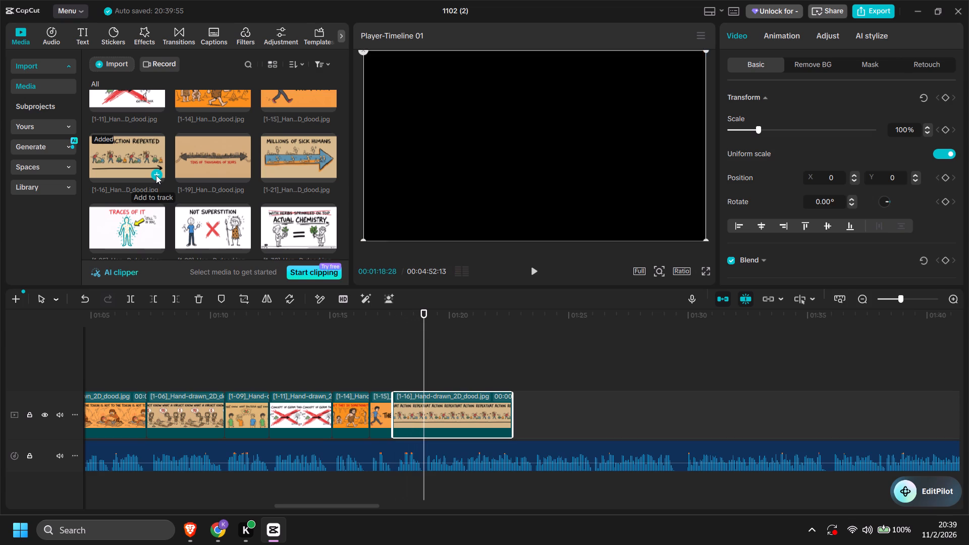
# Add [1-19]_Hand-drawn_2D_dood.jpg after the [1-16] clip, replay its narration, and trim its end at 00:01:21:22.
pyautogui.click(245, 175)
pyautogui.press('space')
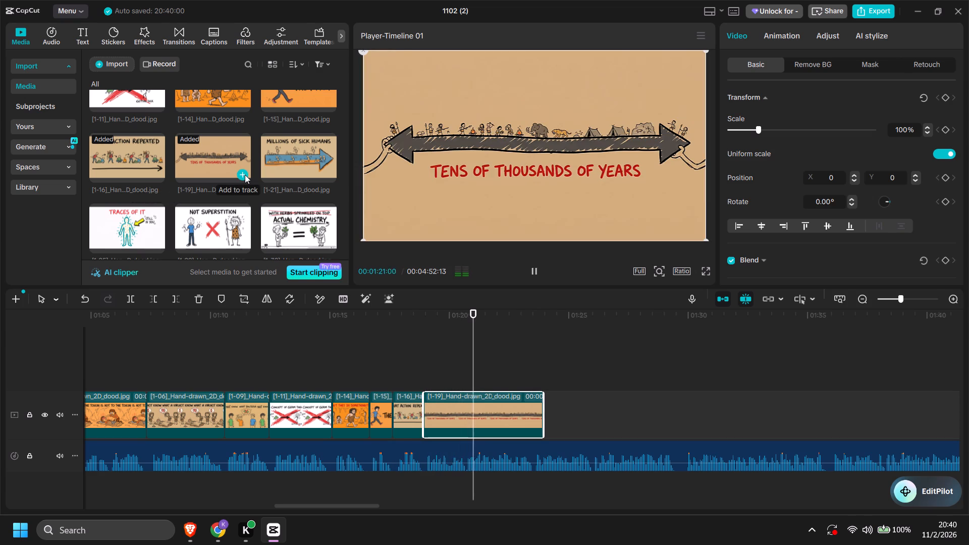
pyautogui.press('space')
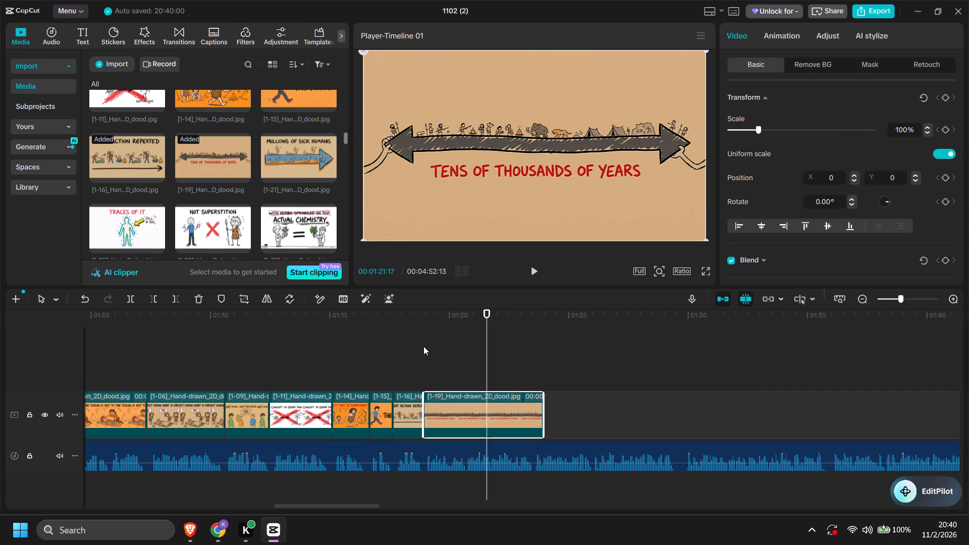
pyautogui.press('space')
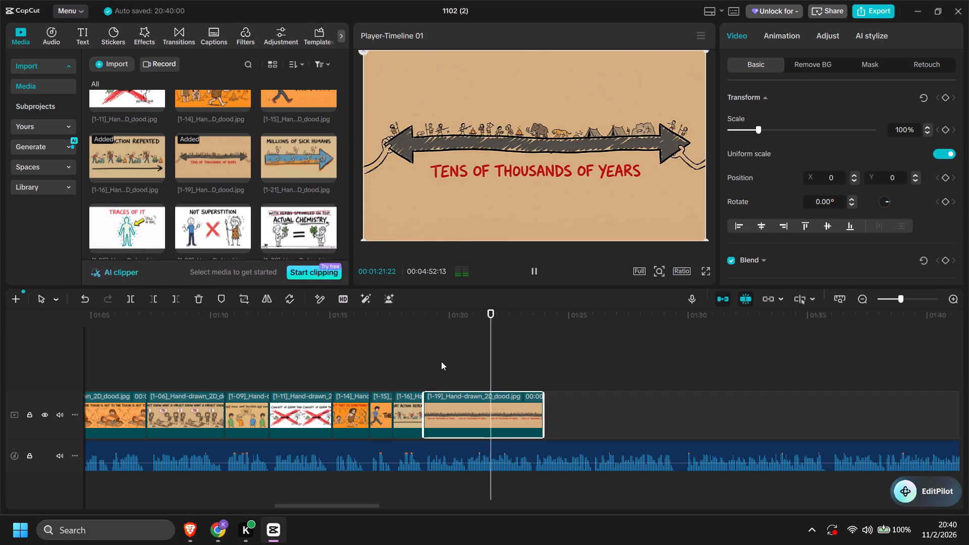
pyautogui.press('space')
pyautogui.click(458, 362)
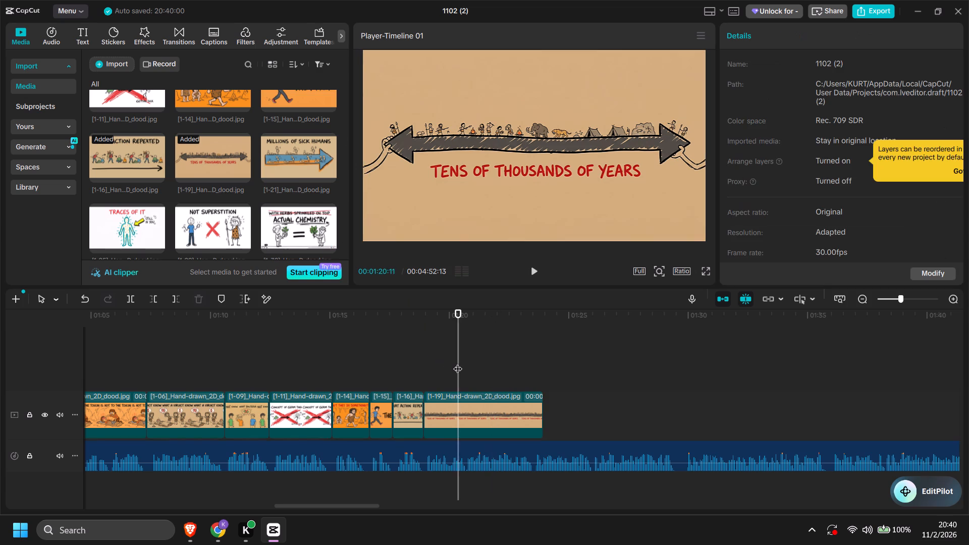
pyautogui.press('space')
pyautogui.press('space')
pyautogui.press('space')
pyautogui.press('space')
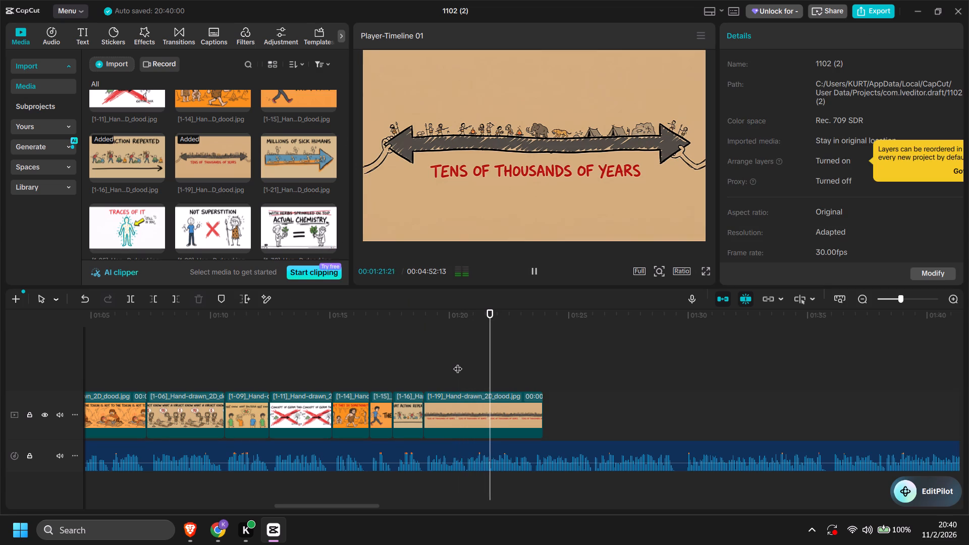
pyautogui.press('w')
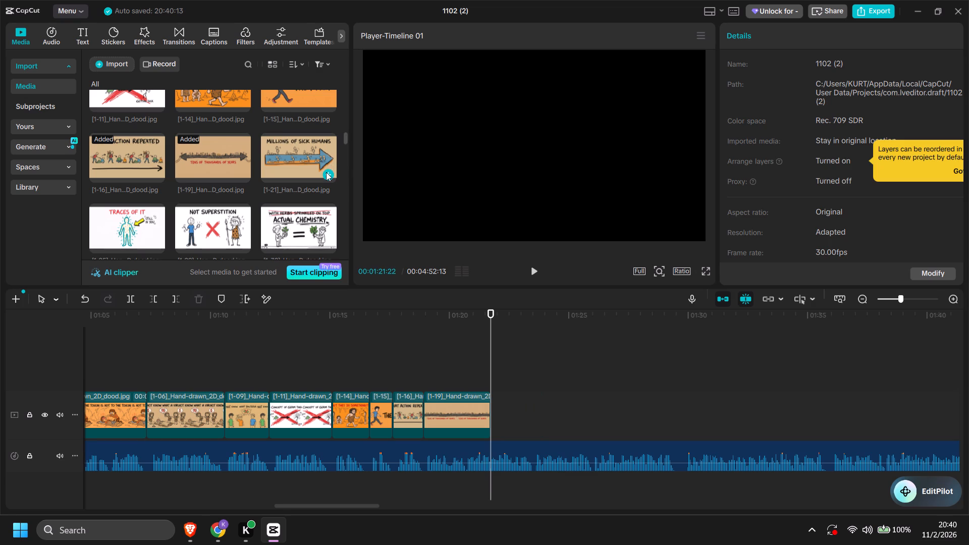
# Add [1-21]_Hand-drawn_2D_dood.jpg after the [1-19] clip and trim its end to the narration at 00:01:23:16.
pyautogui.click(326, 172)
pyautogui.press('space')
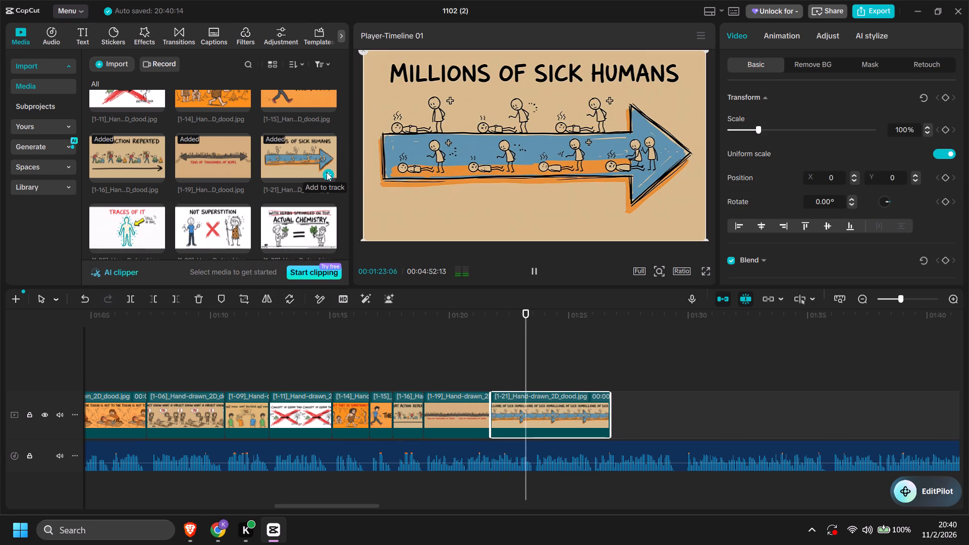
pyautogui.press('space')
pyautogui.press('w')
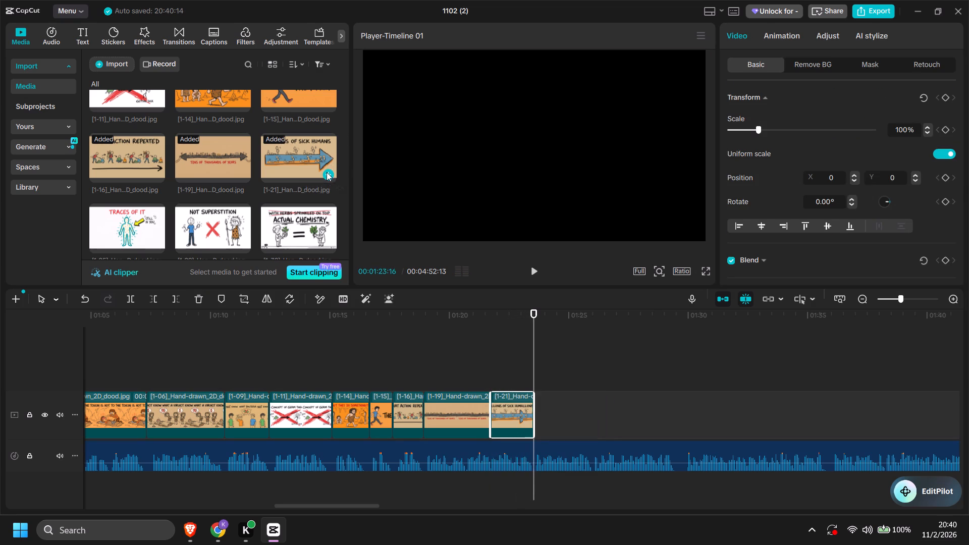
# Add [1-25]_Hand-drawn_2D_dood.jpg after the [1-21] clip and play the narration over it up to 00:01:26:04.
pyautogui.scroll(-1, 221, 167)
pyautogui.scroll(1, 177, 158)
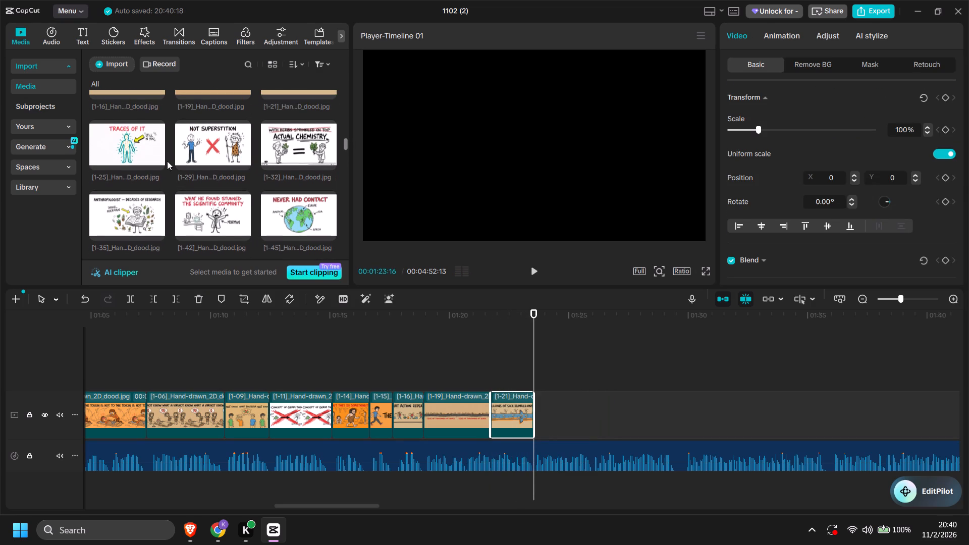
pyautogui.click(153, 162)
pyautogui.press('space')
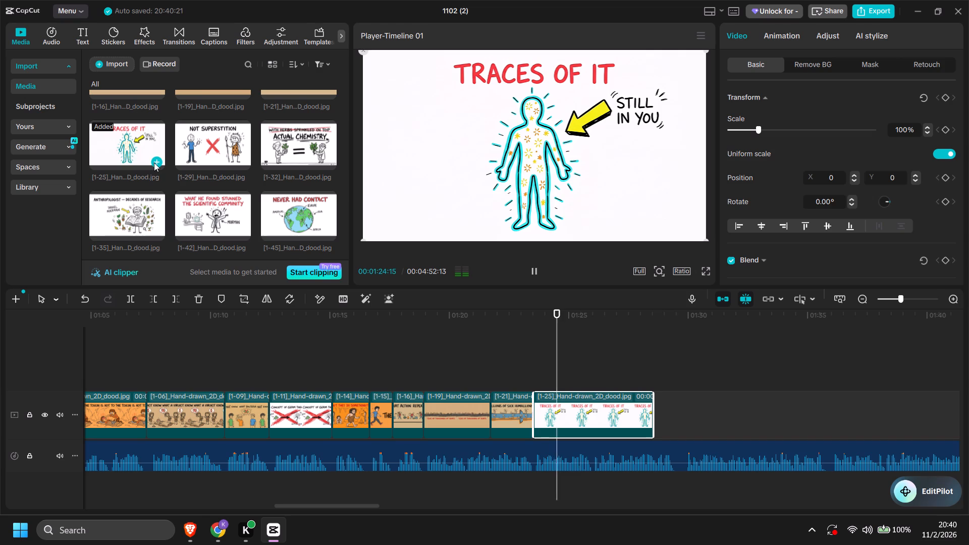
pyautogui.press('space')
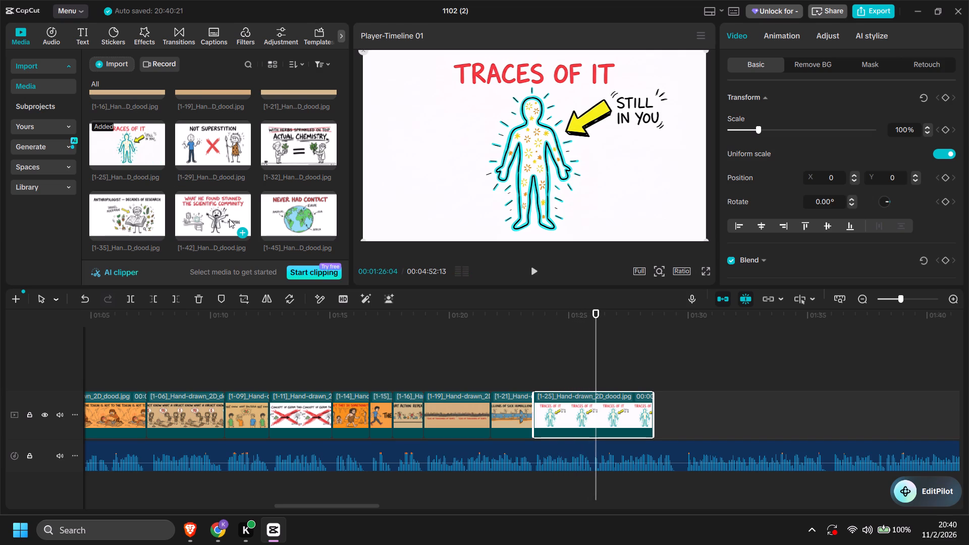
# Extend the end of the [1-21] clip to about 00:01:26, shifting the [1-25] clip along with it.
pyautogui.click(529, 411)
pyautogui.moveTo(532, 412); pyautogui.dragTo(594, 413)
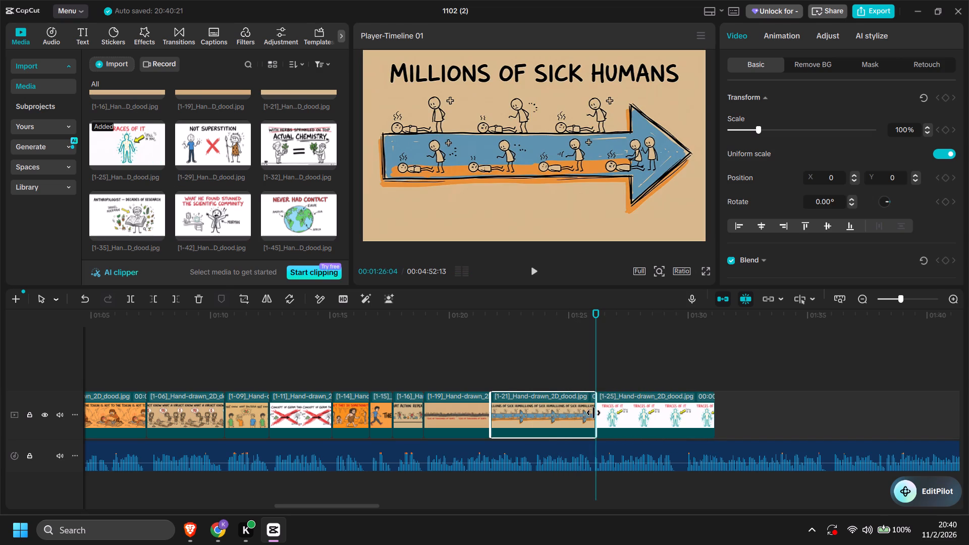
pyautogui.moveTo(594, 413); pyautogui.dragTo(590, 414)
pyautogui.click(568, 374)
# Play the narration over the [1-25] clip and trim the clip's end at 00:01:29:20.
pyautogui.press('space')
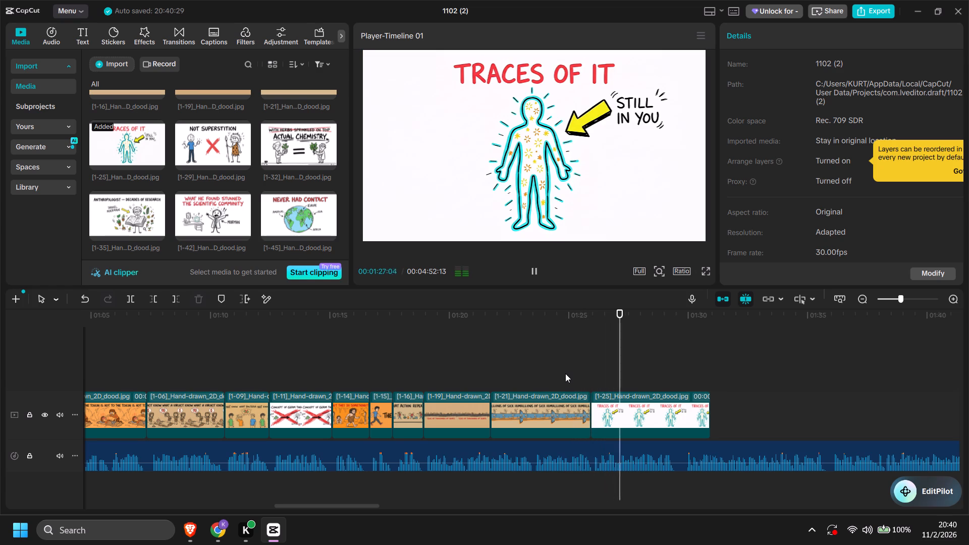
pyautogui.press('space')
pyautogui.press('space')
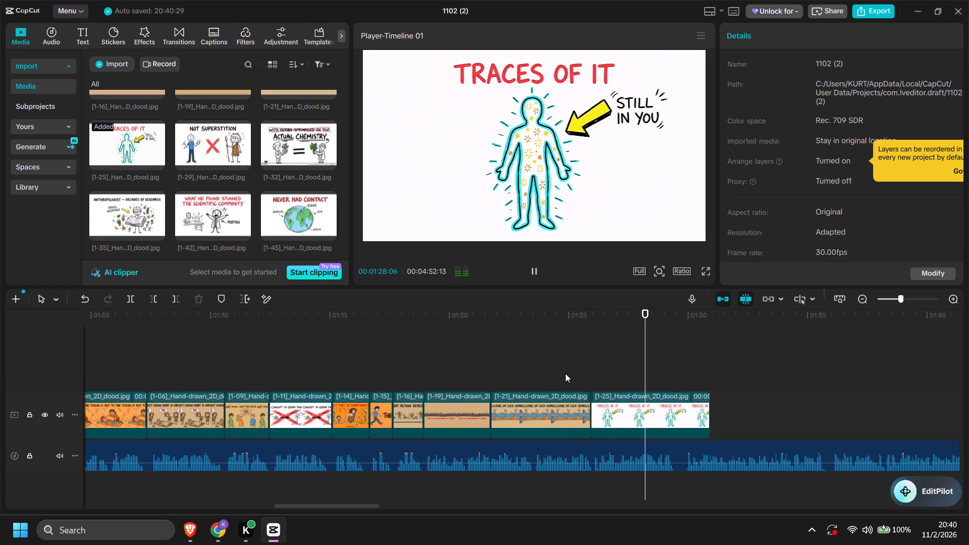
pyautogui.press('space')
pyautogui.press('space')
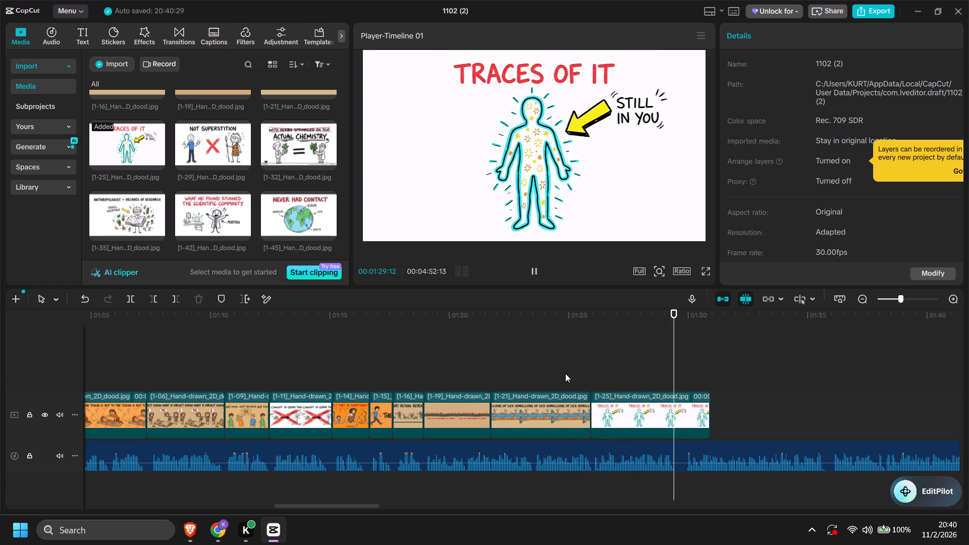
pyautogui.press('space')
pyautogui.write('w')
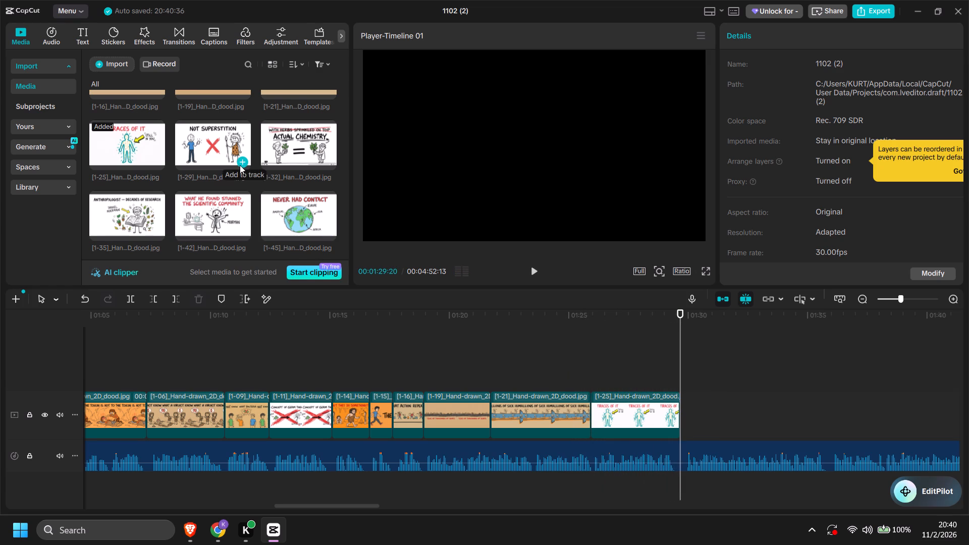
# Add [1-29]_Hand-drawn_2D_dood.jpg after the [1-25] clip and play the narration in short stretches up to 00:01:36:27.
pyautogui.click(240, 165)
pyautogui.press('space')
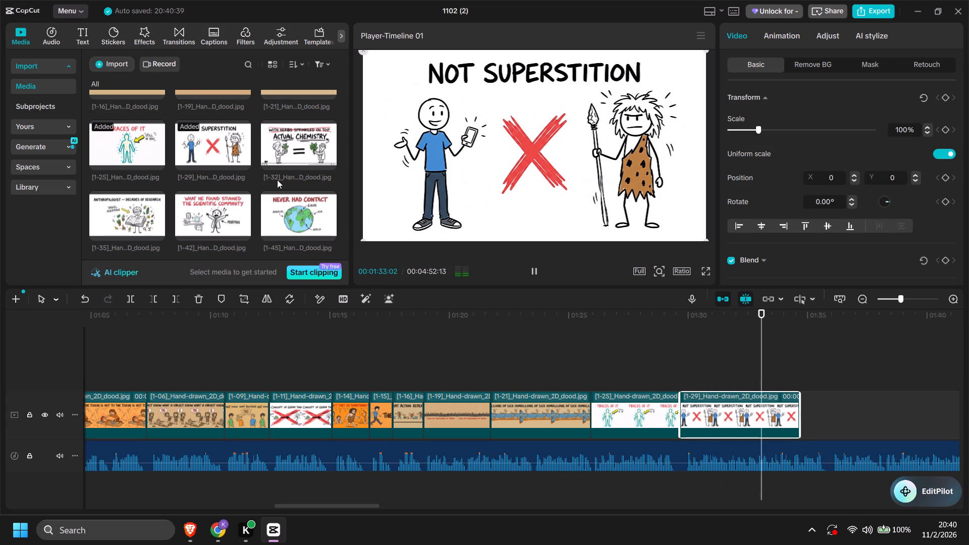
pyautogui.press('space')
pyautogui.press('space')
pyautogui.press('space')
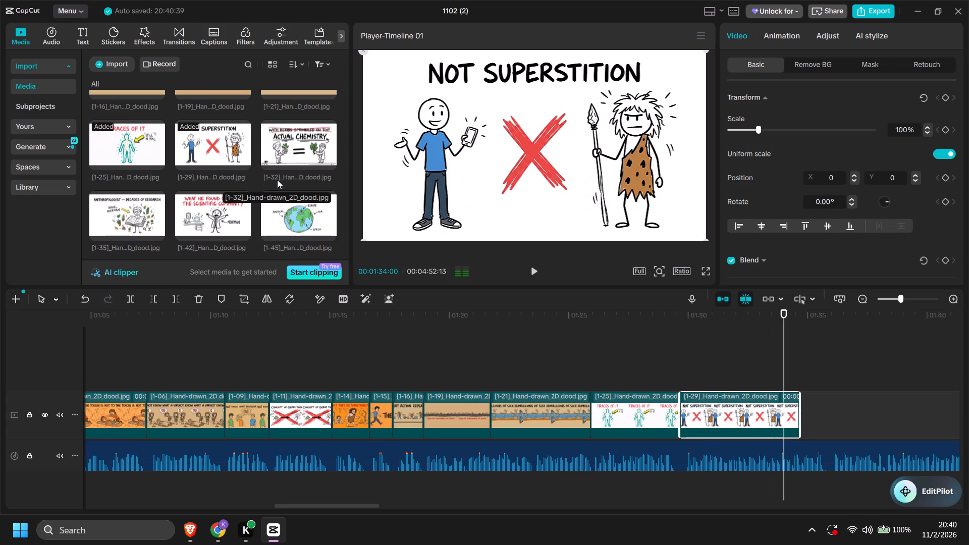
pyautogui.press('space')
pyautogui.press('space')
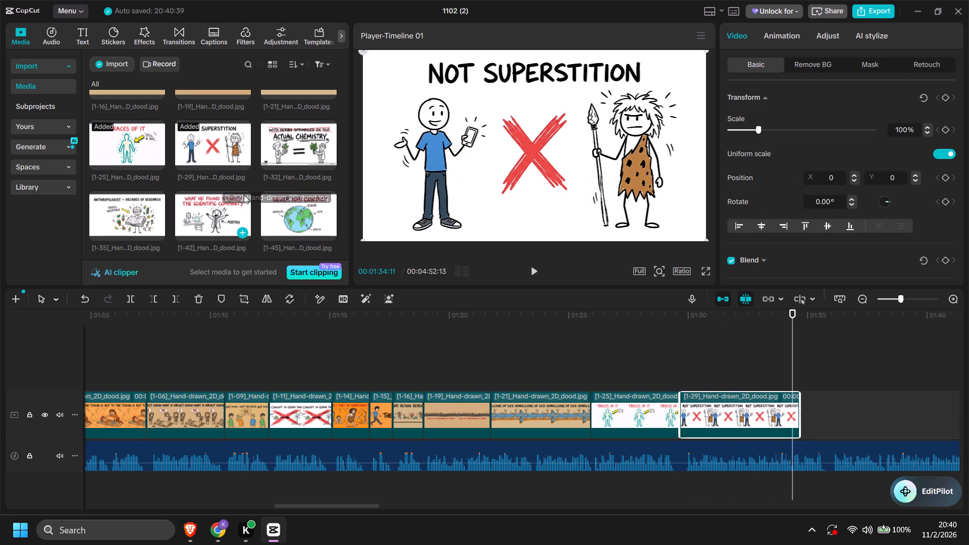
pyautogui.press('space')
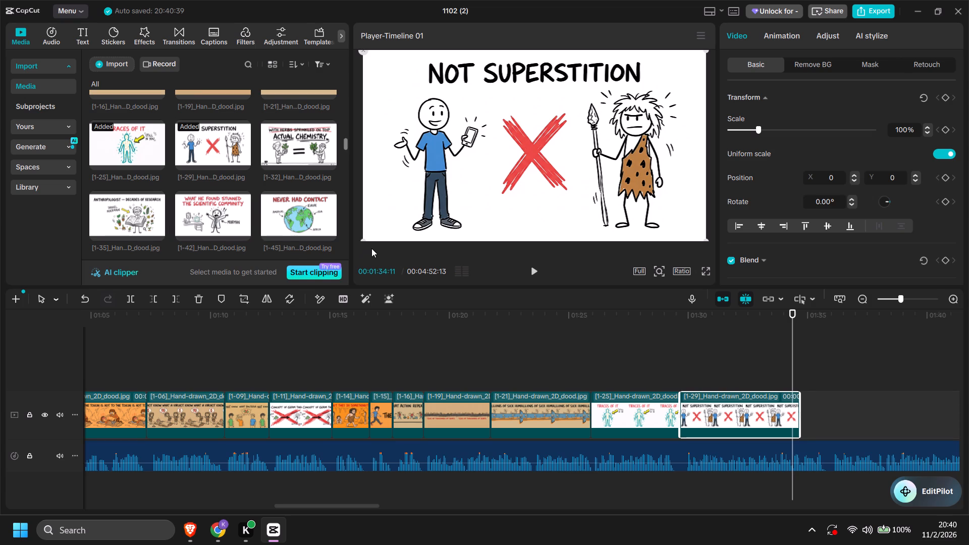
pyautogui.press('space')
pyautogui.press('space')
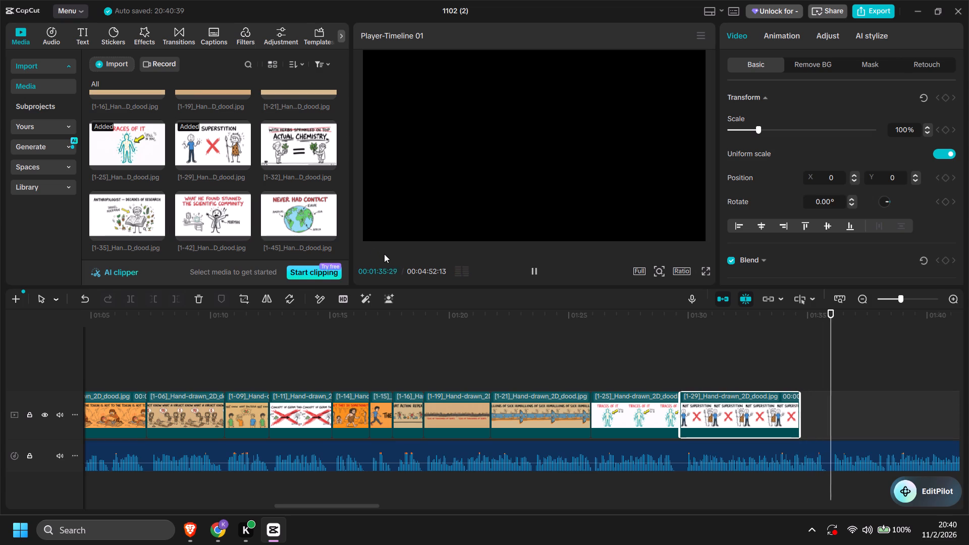
pyautogui.press('space')
pyautogui.press('space')
pyautogui.press('space')
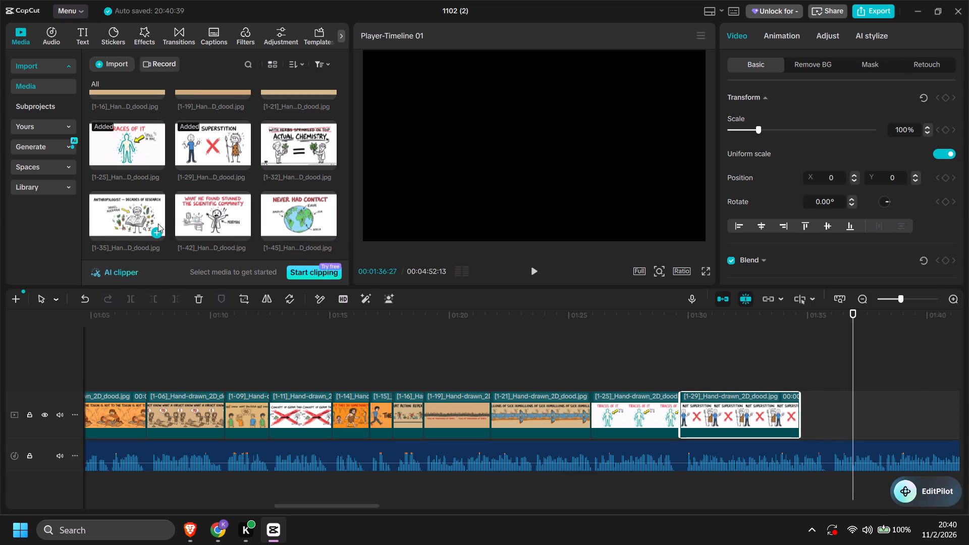
# Add [1-35]_Hand-drawn_2D_dood.jpg directly after the [1-29] clip.
pyautogui.click(155, 231)
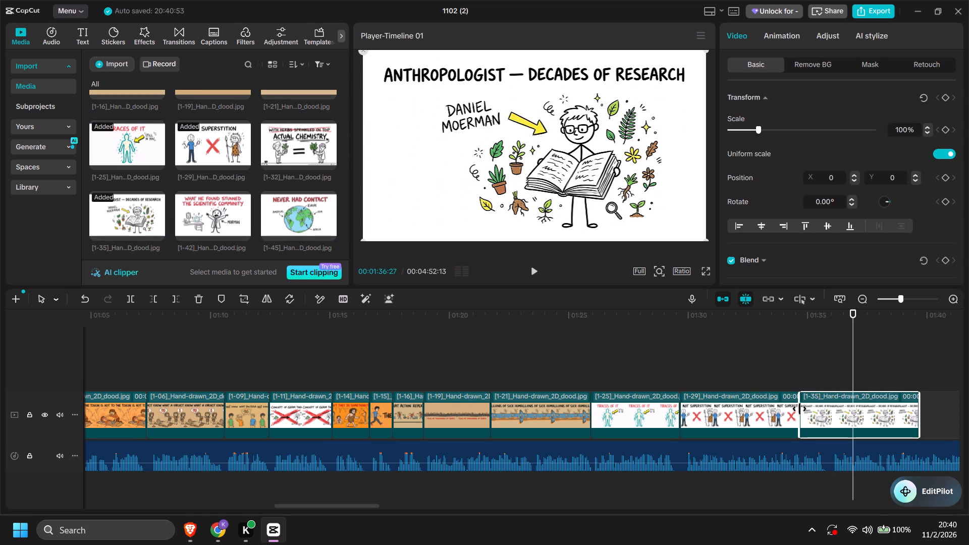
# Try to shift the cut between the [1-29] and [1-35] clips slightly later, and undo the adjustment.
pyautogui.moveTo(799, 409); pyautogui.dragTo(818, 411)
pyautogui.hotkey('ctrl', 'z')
# Extend the end of the [1-29] clip to a duration of 00:00:05:27, shifting the [1-35] clip later.
pyautogui.click(790, 414)
pyautogui.moveTo(799, 413); pyautogui.dragTo(815, 415)
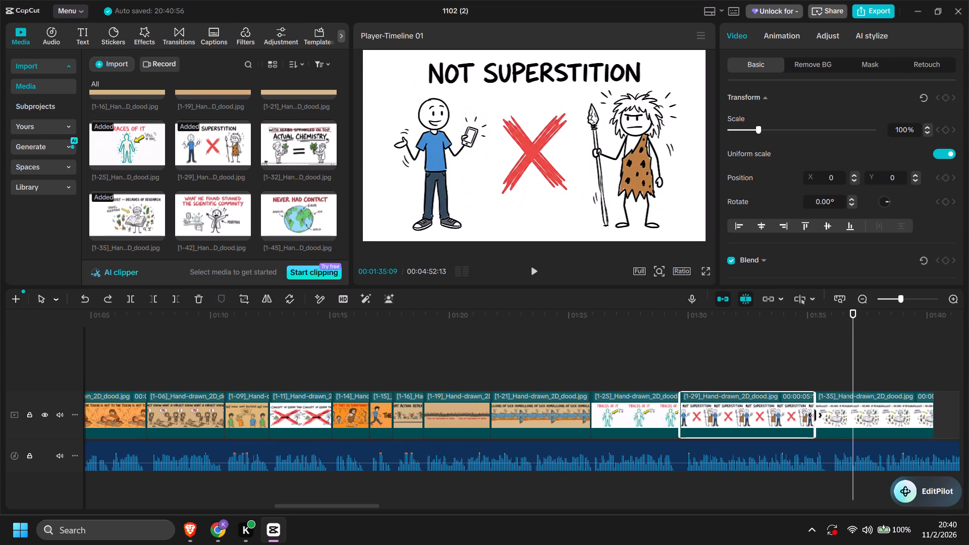
pyautogui.moveTo(815, 415); pyautogui.dragTo(820, 416)
# Play the narration past the [1-35] clip and add [1-42]_Hand-drawn_2D_dood.jpg directly after it.
pyautogui.press('space')
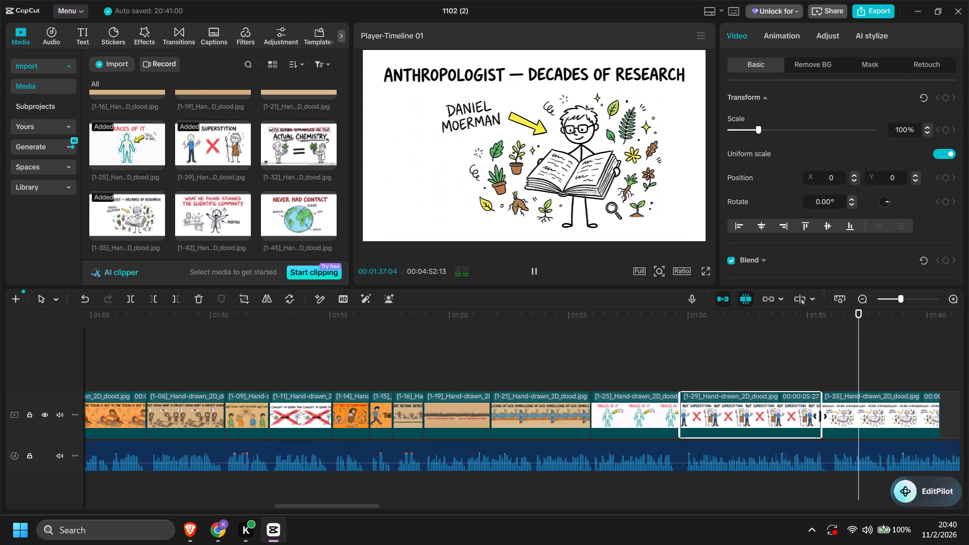
pyautogui.press('space')
pyautogui.press('space')
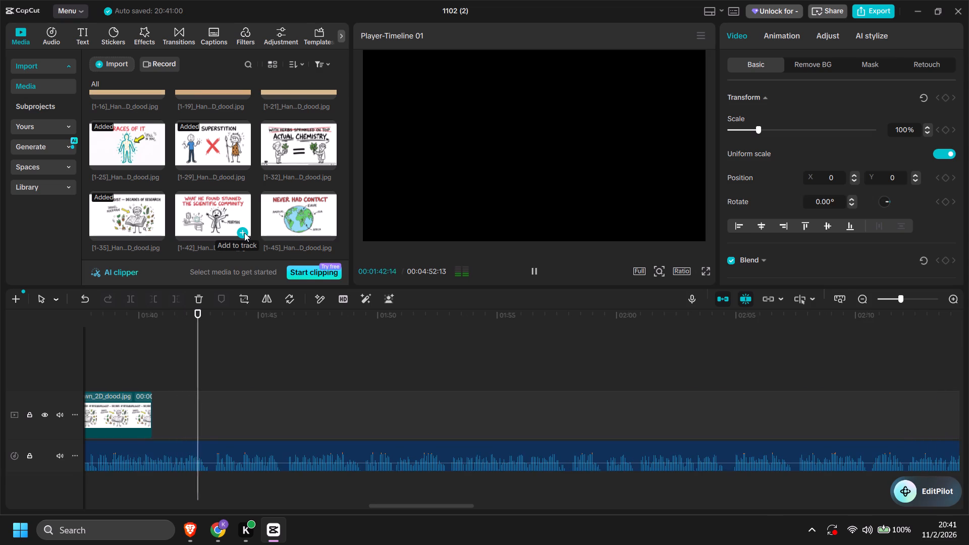
pyautogui.click(243, 233)
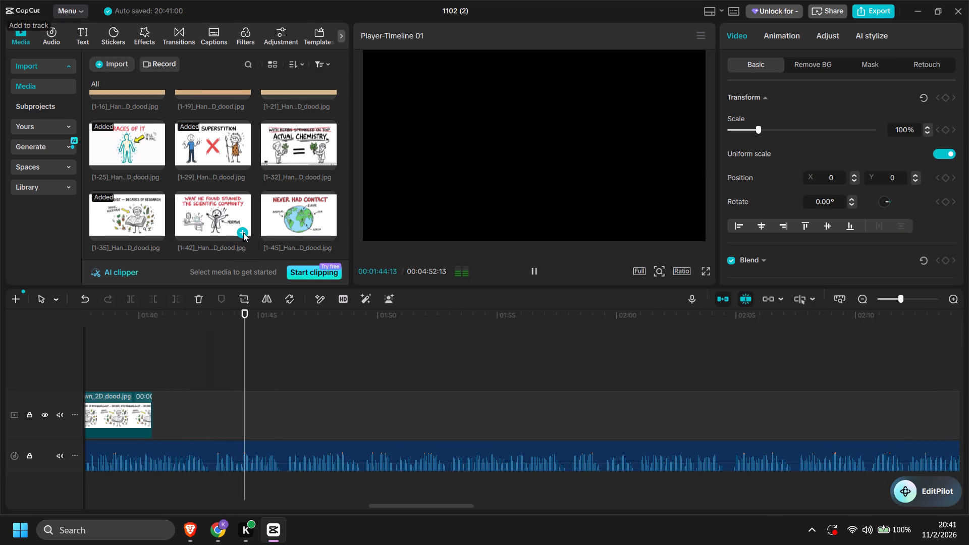
pyautogui.press('space')
pyautogui.press('space')
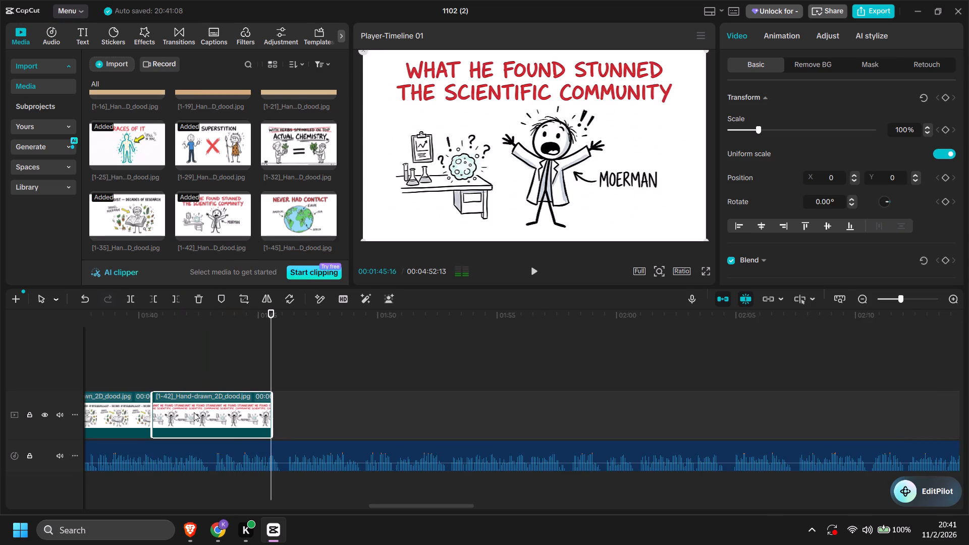
pyautogui.press('space')
pyautogui.press('space')
# Extend the end of the [1-35] clip to a duration of 00:00:07:15, shifting the [1-42] clip later.
pyautogui.click(133, 413)
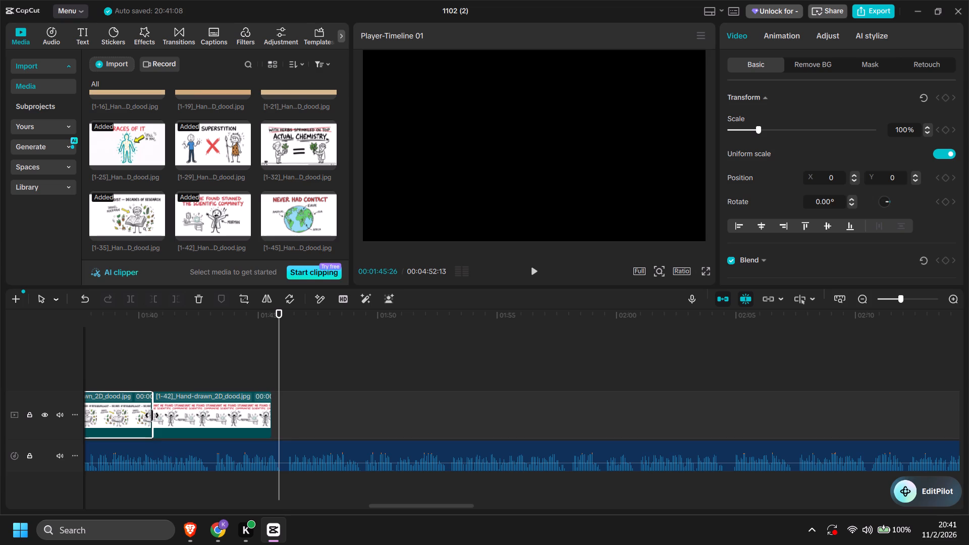
pyautogui.moveTo(152, 415); pyautogui.dragTo(208, 423)
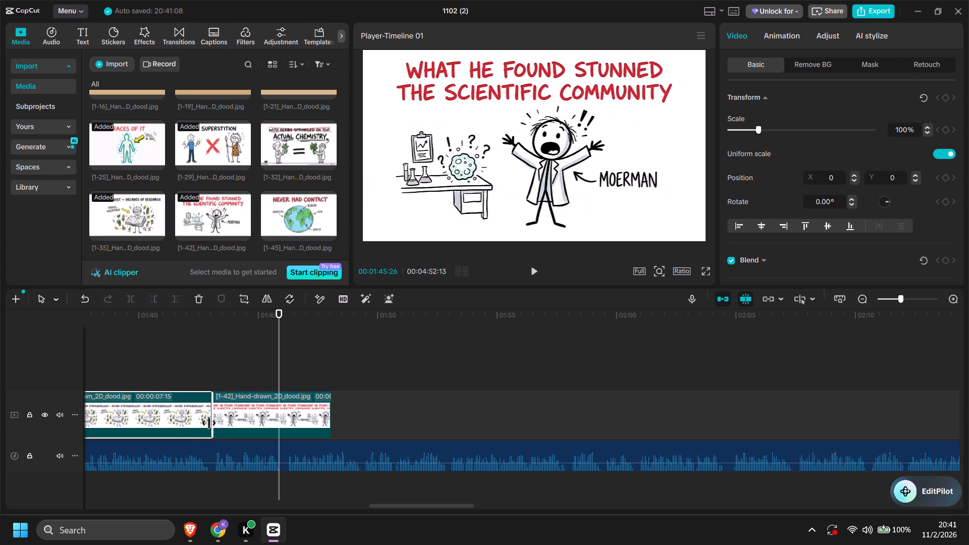
# Play the narration over the [1-42] clip and trim the clip's end at 00:01:46:02.
pyautogui.click(205, 366)
pyautogui.press('space')
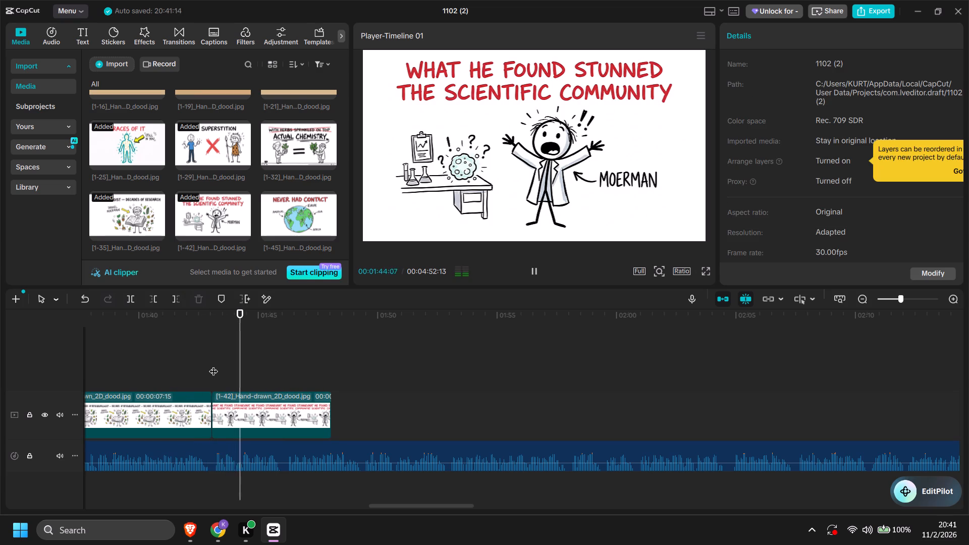
pyautogui.press('space')
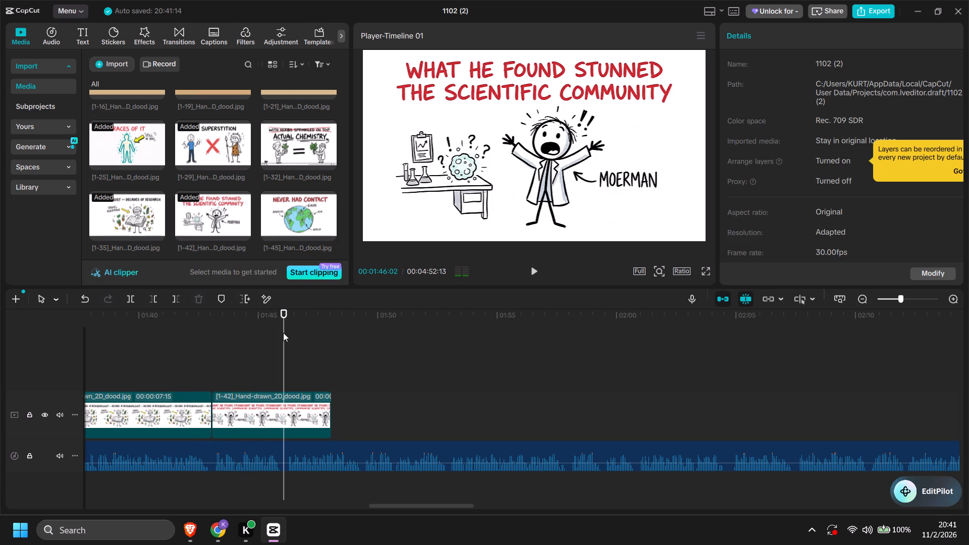
pyautogui.press('w')
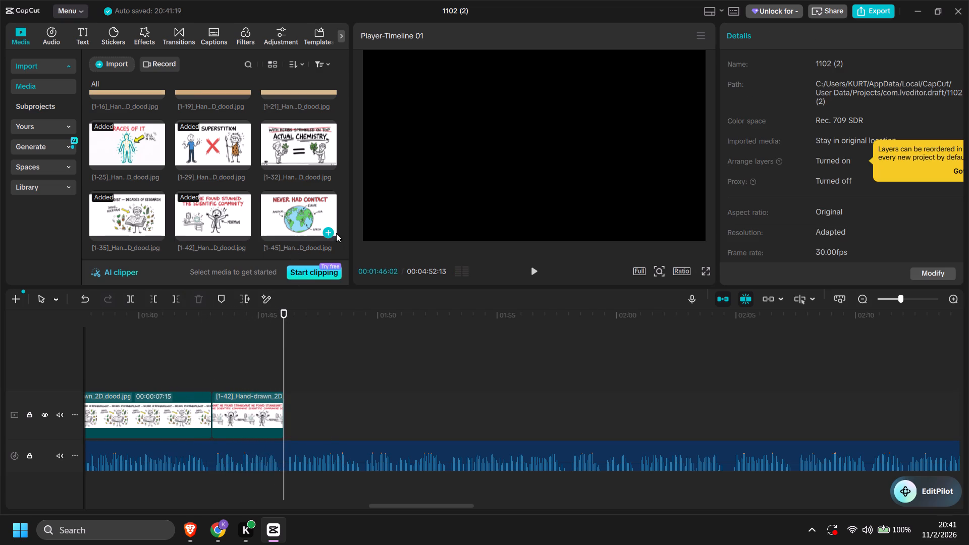
# Add [1-45]_Hand-drawn_2D_dood.jpg after the [1-42] clip, play its narration and trim the clip's end at 00:01:49:11.
pyautogui.click(332, 230)
pyautogui.press('space')
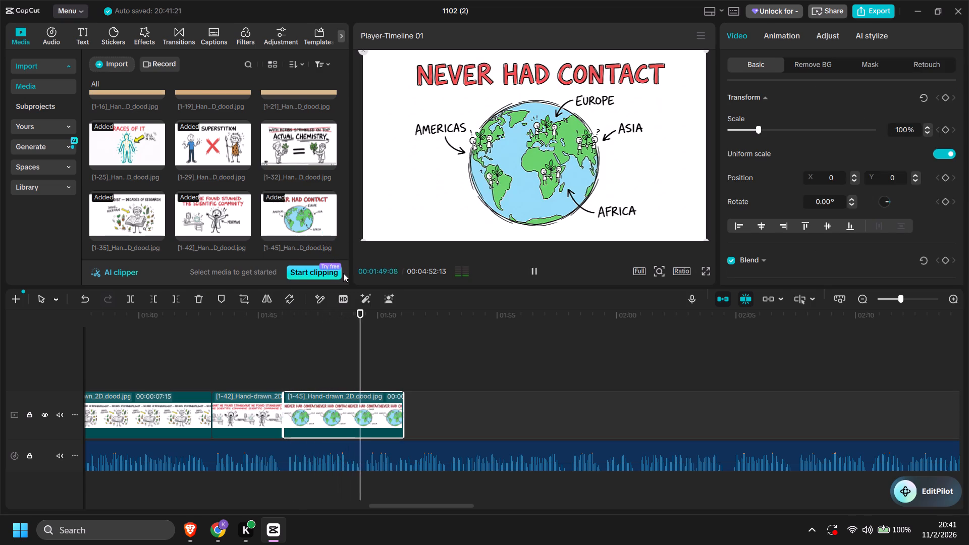
pyautogui.press('space')
pyautogui.write('w')
# Add [1-49]_Hand-drawn_2D_dood.jpg after the [1-45] clip, play its narration and trim the clip's end at 00:01:53:02.
pyautogui.scroll(-1, 298, 195)
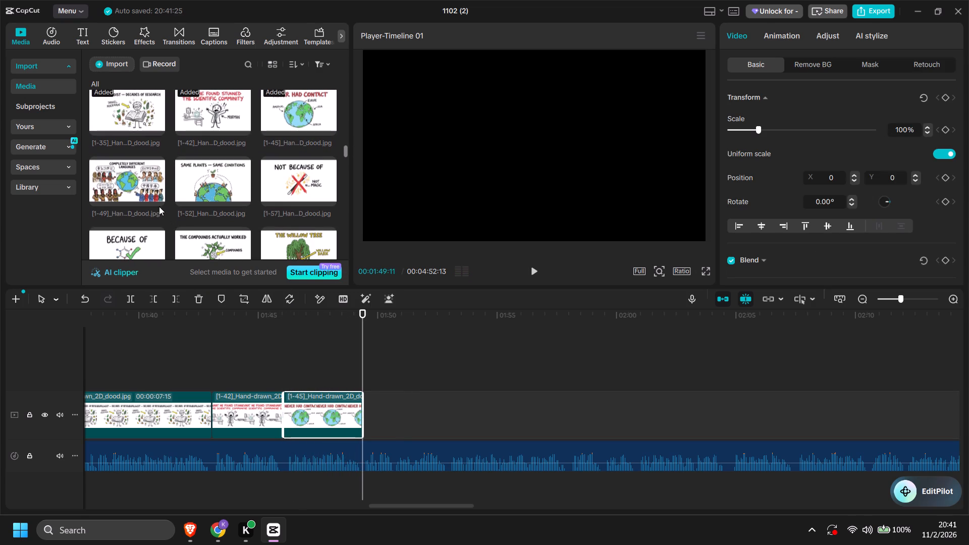
pyautogui.click(155, 201)
pyautogui.press('space')
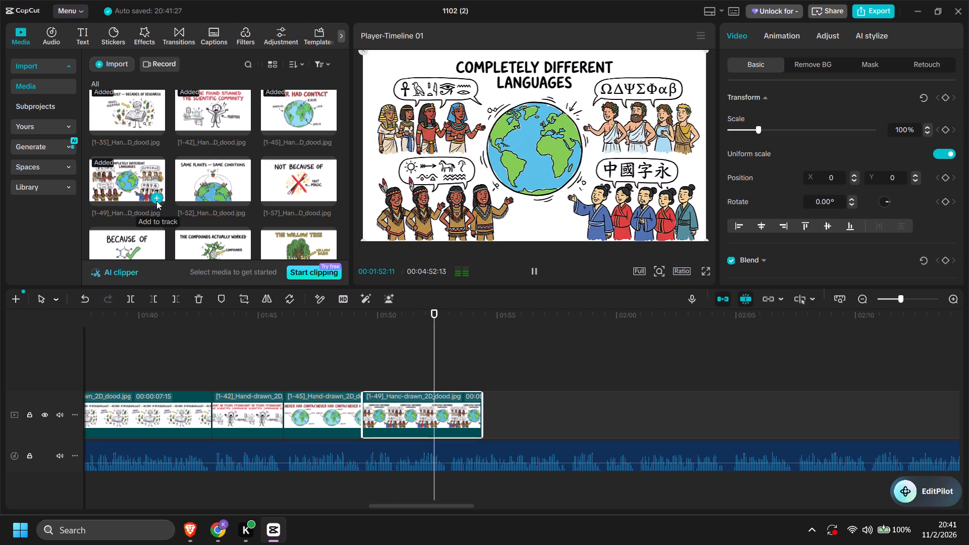
pyautogui.press('space')
pyautogui.press('space')
pyautogui.press('w')
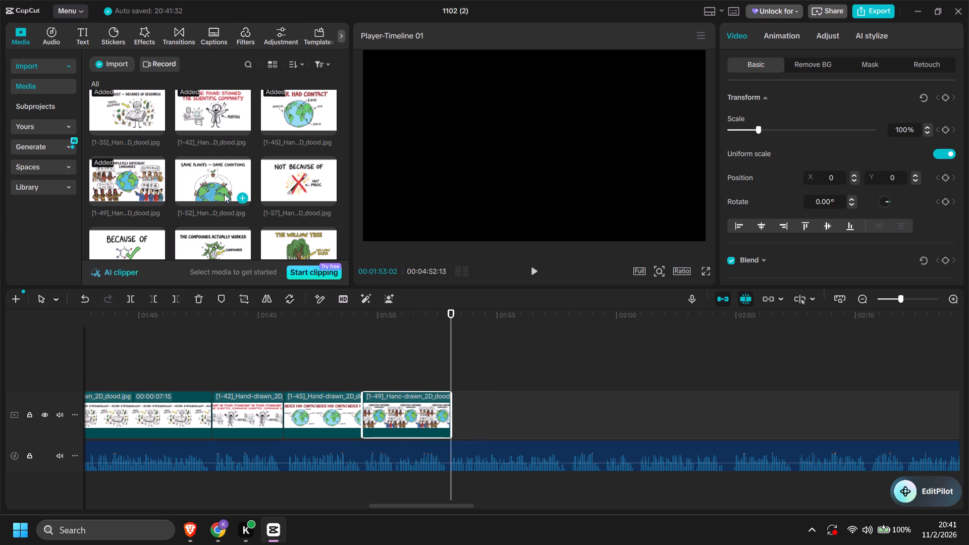
# Add [1-52]_Hand-drawn_2D_dood.jpg after the [1-49] clip, play its narration and trim the clip's end at about 00:01:57:26.
pyautogui.click(240, 198)
pyautogui.press('space')
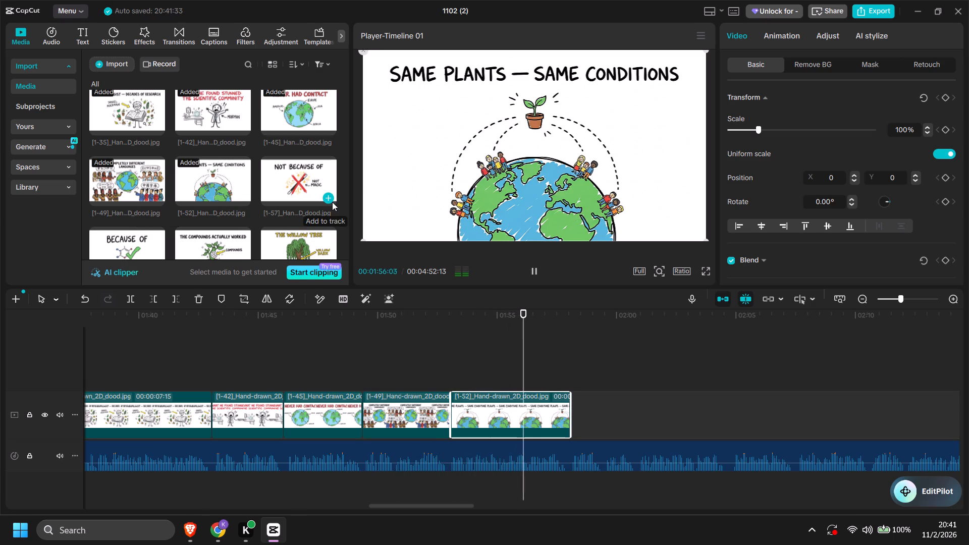
pyautogui.press('space')
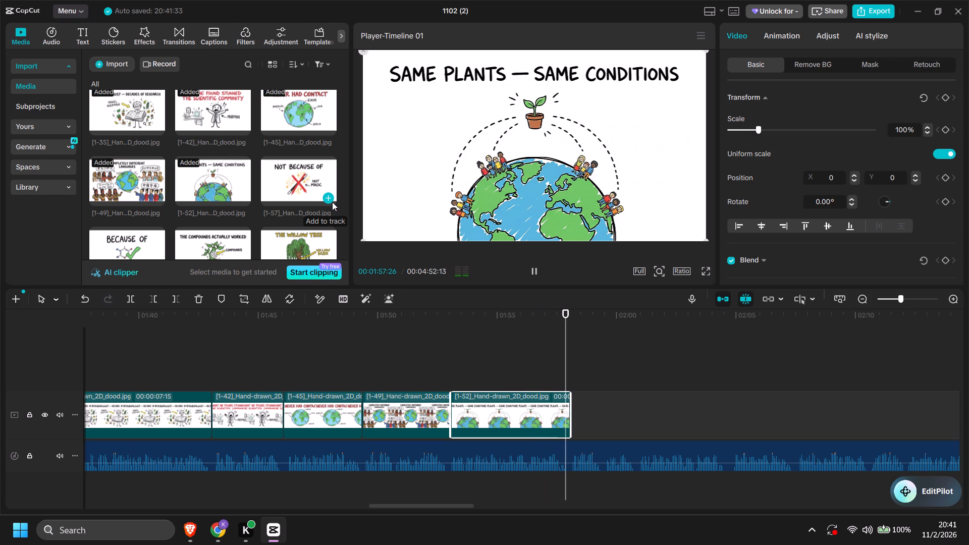
pyautogui.write('w')
# Add [1-57]_Hand-drawn_2D_dood.jpg after the [1-52] clip, play its narration and trim the clip's end at 00:01:59:17.
pyautogui.click(325, 194)
pyautogui.press('space')
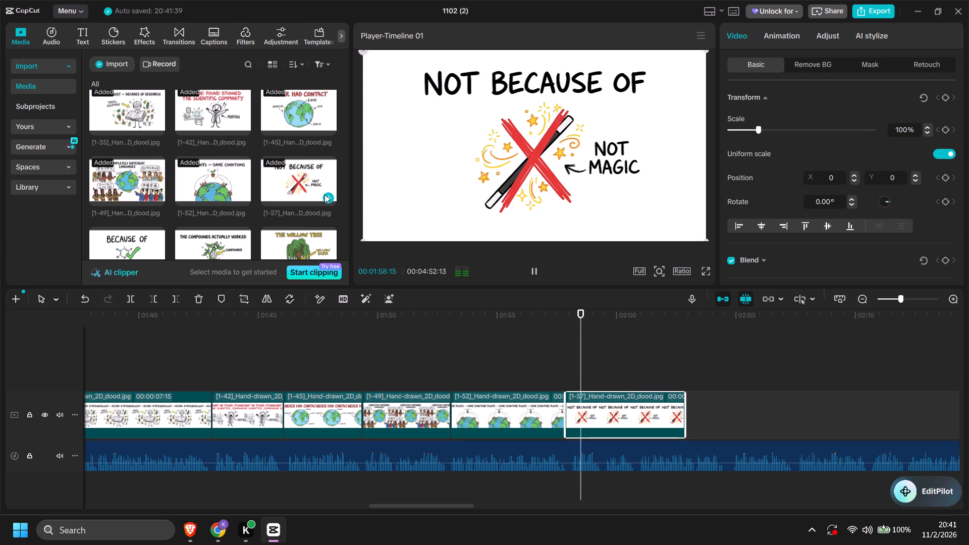
pyautogui.press('space')
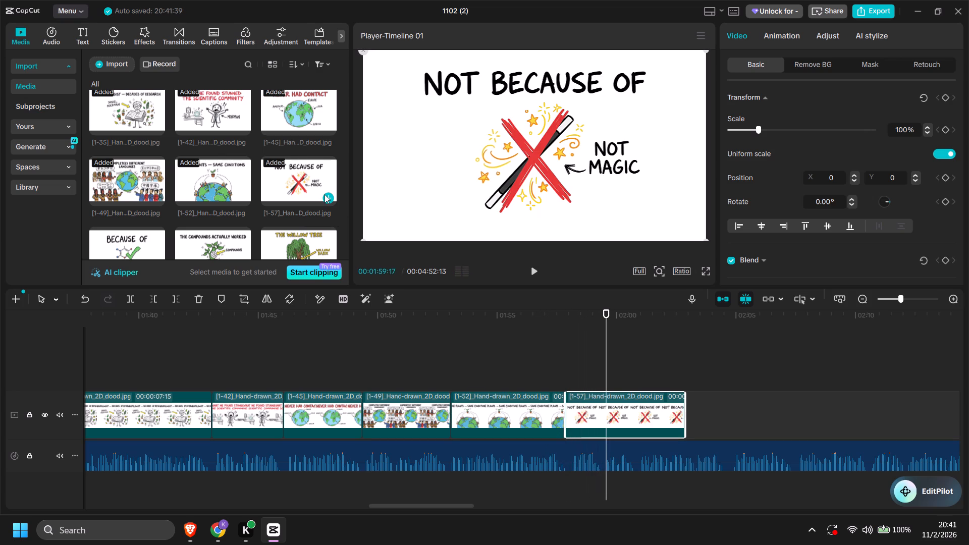
pyautogui.press('w')
# Add [1-58]_Hand-drawn_2D_dood.jpg after the [1-57] clip, play its narration and trim the clip's end at about 00:02:00:29.
pyautogui.scroll(-1, 193, 220)
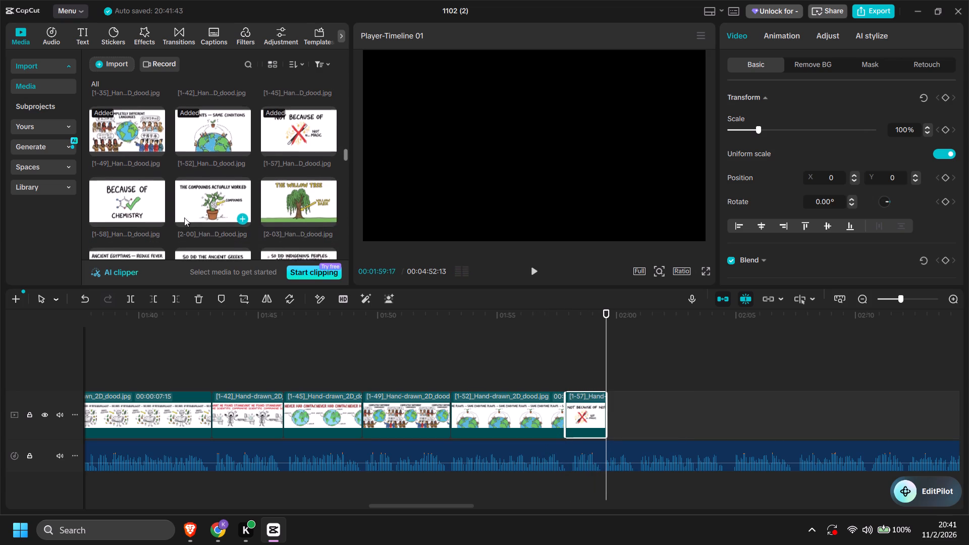
pyautogui.scroll(-1, 184, 217)
pyautogui.click(159, 213)
pyautogui.press('space')
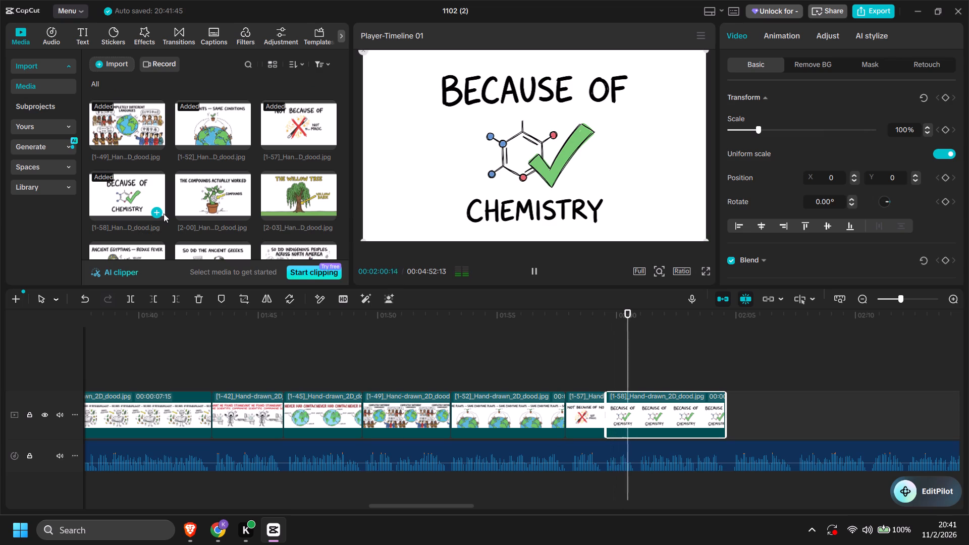
pyautogui.press('space')
pyautogui.write('w')
# Add [2-00]_Hand-drawn_2D_dood.jpg after the [1-58] clip, play its narration and trim the clip's end just before 00:02:05.
pyautogui.click(240, 212)
pyautogui.press('space')
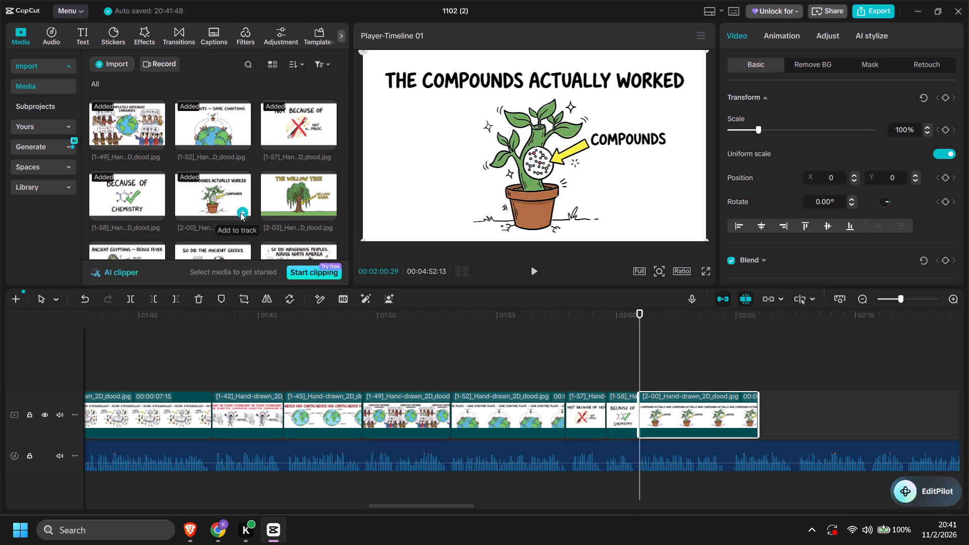
pyautogui.press('space')
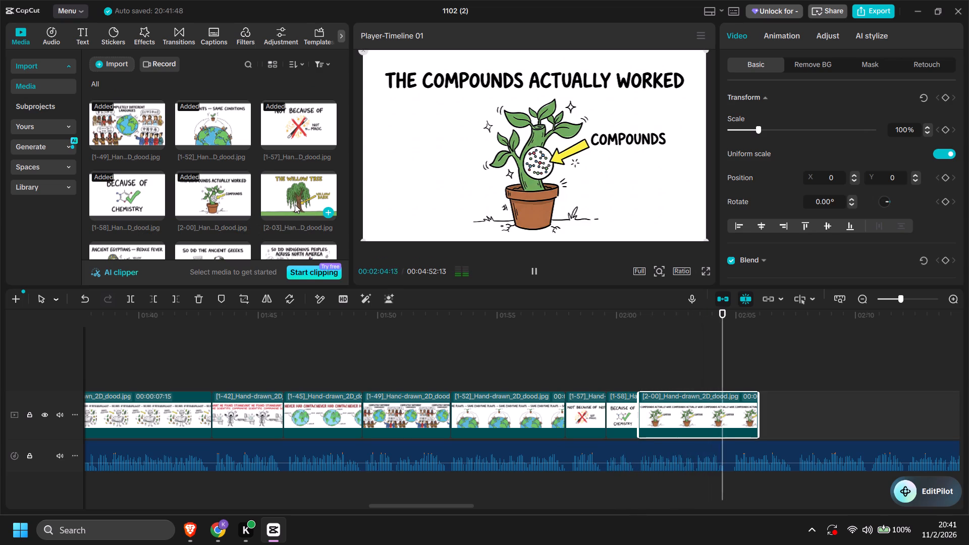
pyautogui.press('space')
pyautogui.press('space')
pyautogui.press('space')
pyautogui.write('w')
# Add [2-03]_Hand-drawn_2D_dood.jpg after the [2-00] clip, play its narration and trim the clip's end at 00:02:07:17.
pyautogui.click(326, 214)
pyautogui.press('space')
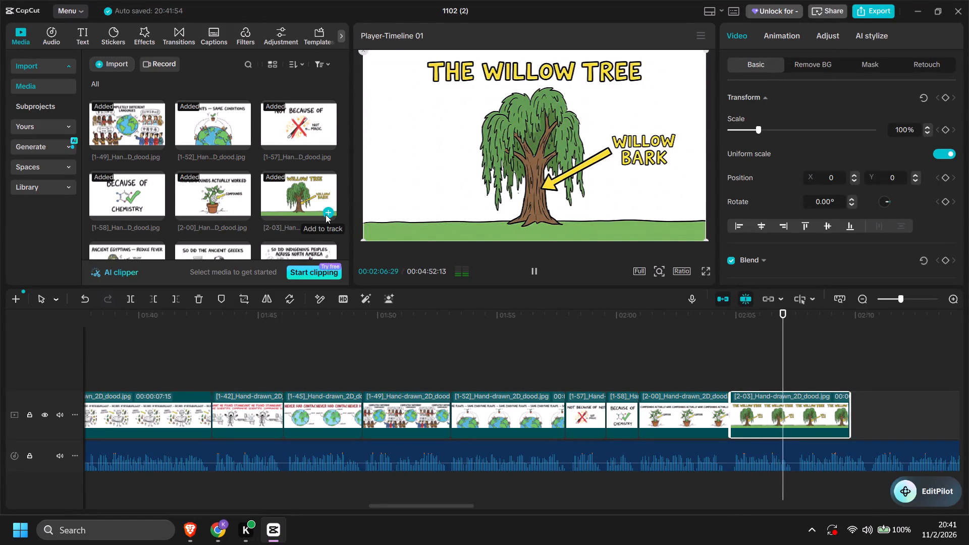
pyautogui.press('space')
pyautogui.write('w')
# Add [2-06]_Hand-drawn_2D_dood.jpg after the [2-03] clip, play its narration and trim the clip's end at 00:02:10:16.
pyautogui.scroll(-1, 282, 197)
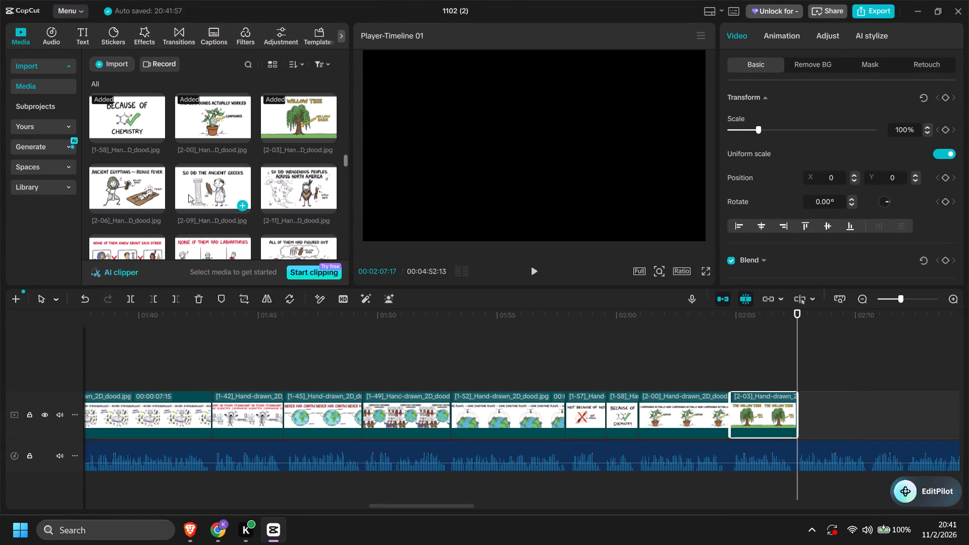
pyautogui.scroll(-1, 188, 194)
pyautogui.click(156, 204)
pyautogui.press('space')
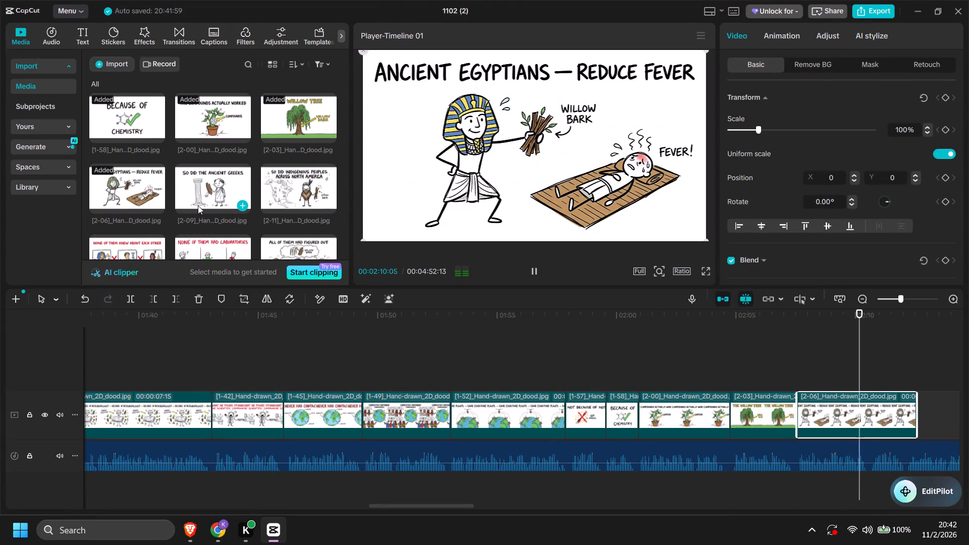
pyautogui.press('space')
pyautogui.press('w')
# Add [2-09]_Hand-drawn_2D_dood.jpg after the [2-06] clip, play its narration and trim the clip's end at about 00:02:12:03.
pyautogui.click(241, 206)
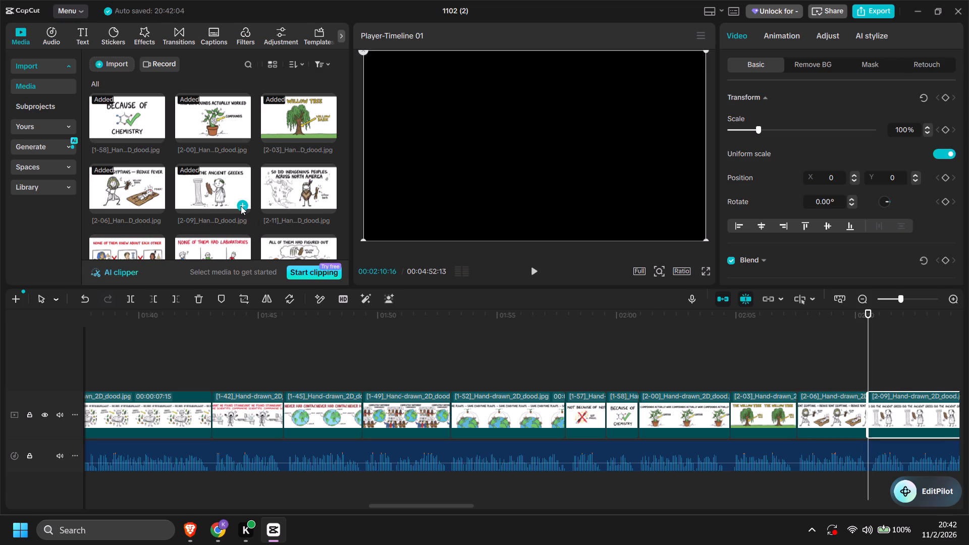
pyautogui.press('space')
pyautogui.press('space')
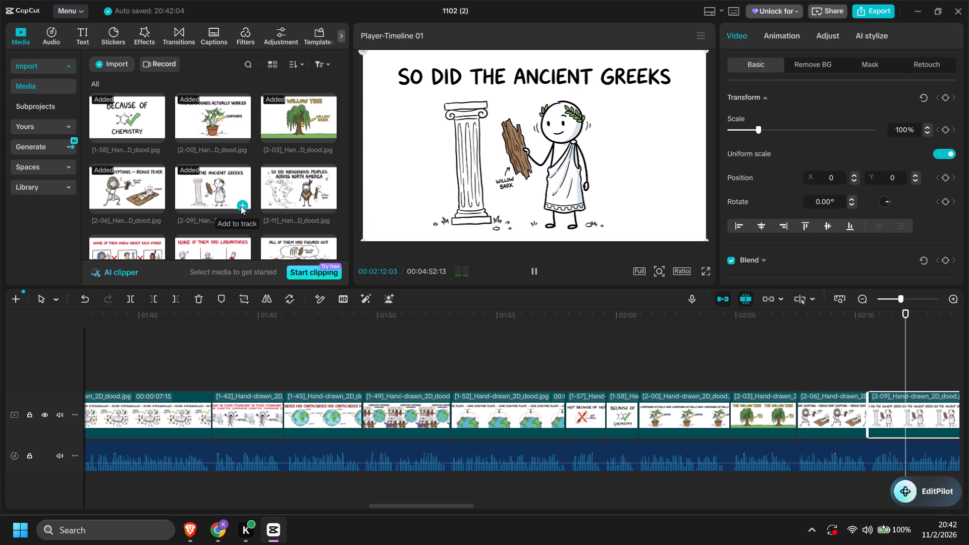
pyautogui.write('w')
# Add [2-11]_Hand-drawn_2D_dood.jpg after the [2-09] clip, play its narration and trim the clip's end at 00:02:15:08.
pyautogui.click(327, 205)
pyautogui.press('space')
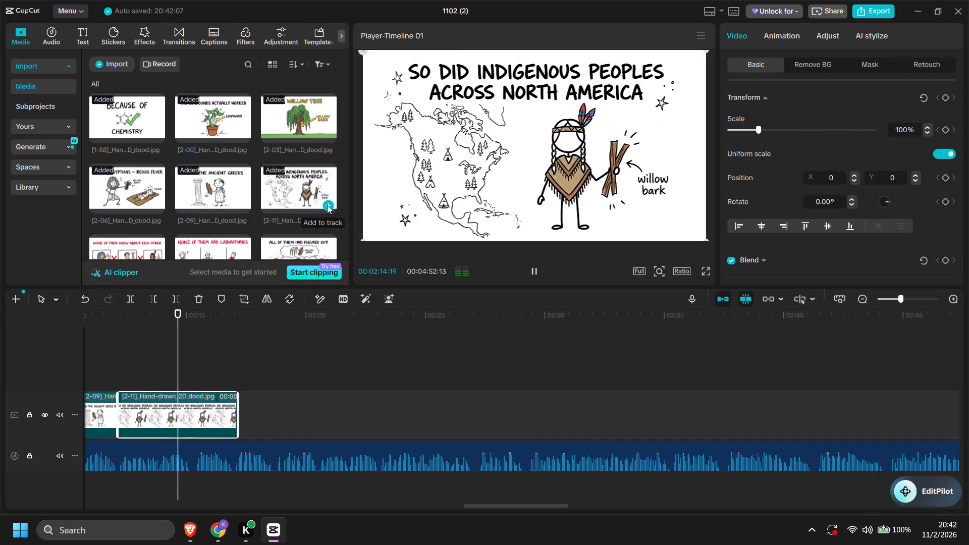
pyautogui.press('space')
pyautogui.press('space')
pyautogui.press('space')
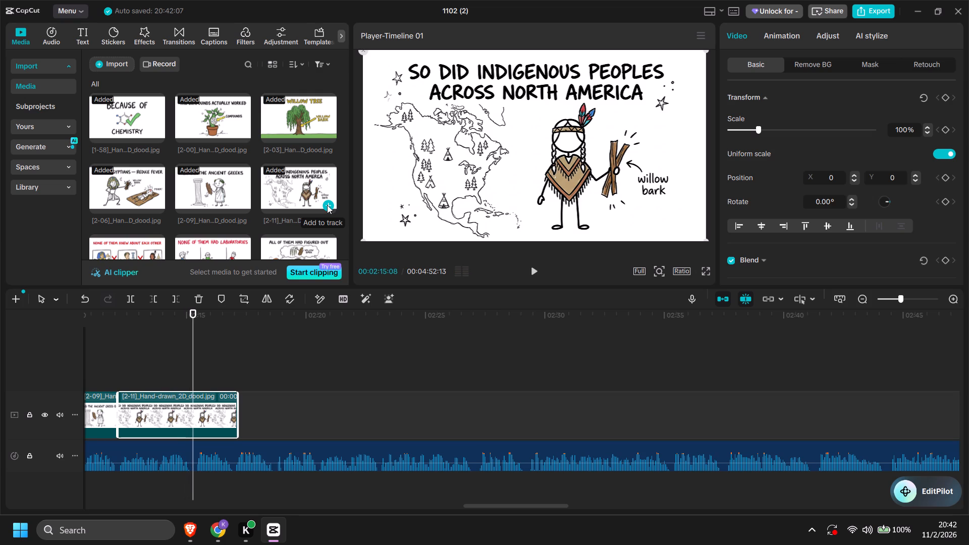
pyautogui.write('w')
# Add [2-14]_Hand-drawn_2D_dood.jpg after the [2-11] clip, play its narration and trim the clip's end at 00:02:17:00.
pyautogui.scroll(-1, 219, 183)
pyautogui.click(155, 211)
pyautogui.press('space')
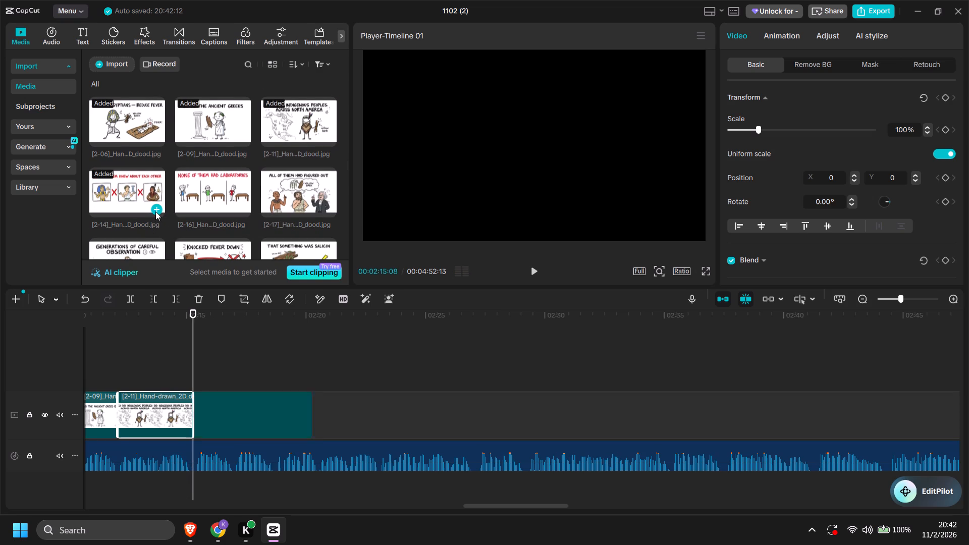
pyautogui.press('space')
pyautogui.press('space')
pyautogui.press('space')
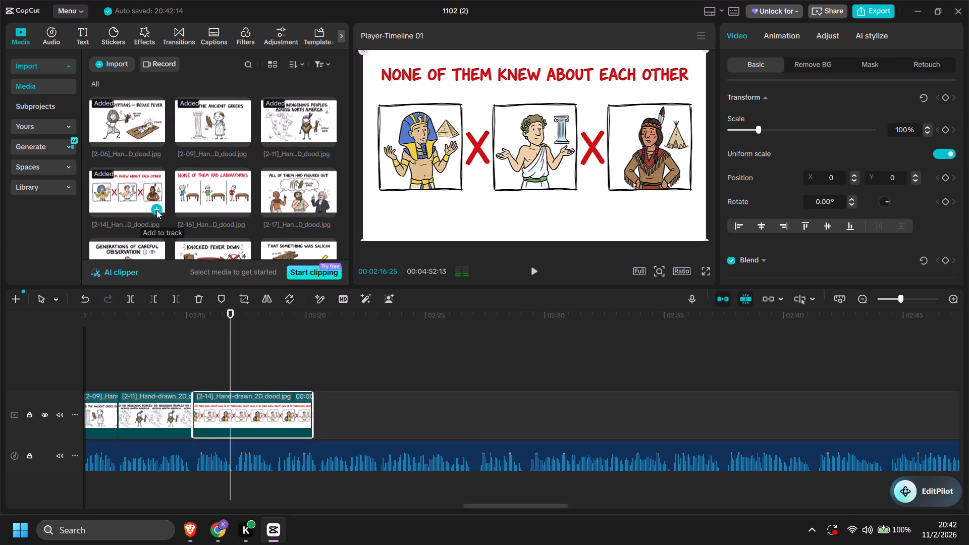
pyautogui.press('space')
pyautogui.press('space')
pyautogui.write('w')
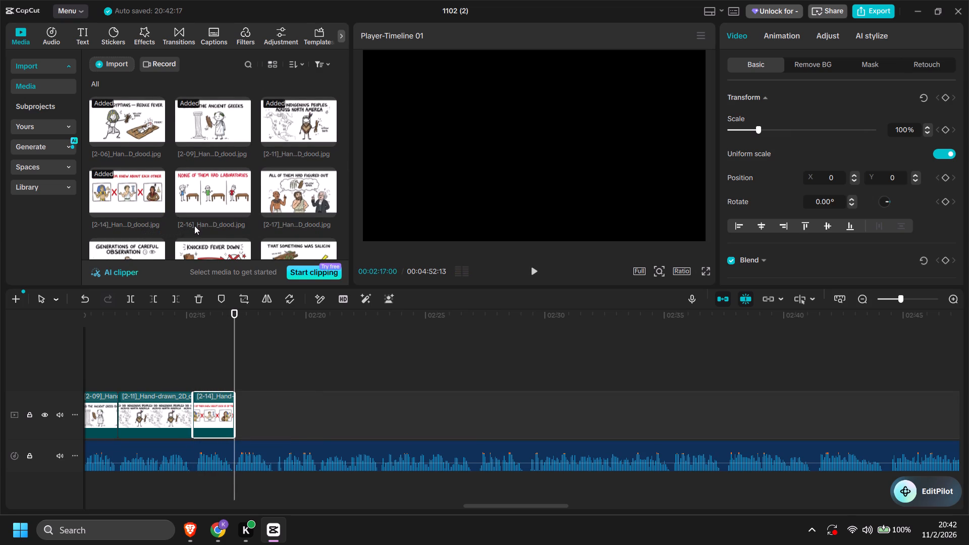
# Add [2-16]_Hand-drawn_2D_dood.jpg after the [2-14] clip, play its narration and trim the clip's end at 00:02:18:21.
pyautogui.press('space')
pyautogui.press('space')
pyautogui.click(246, 211)
pyautogui.press('space')
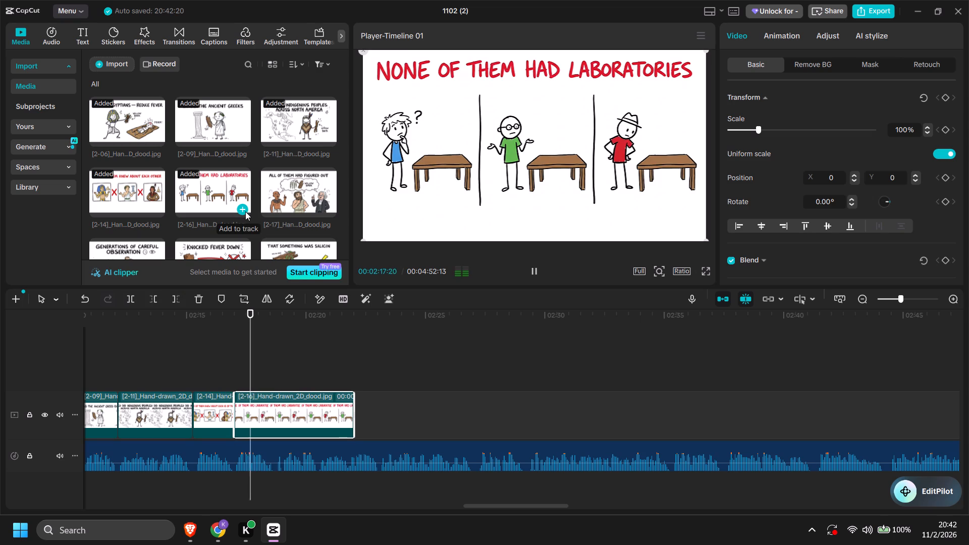
pyautogui.press('space')
pyautogui.write('w')
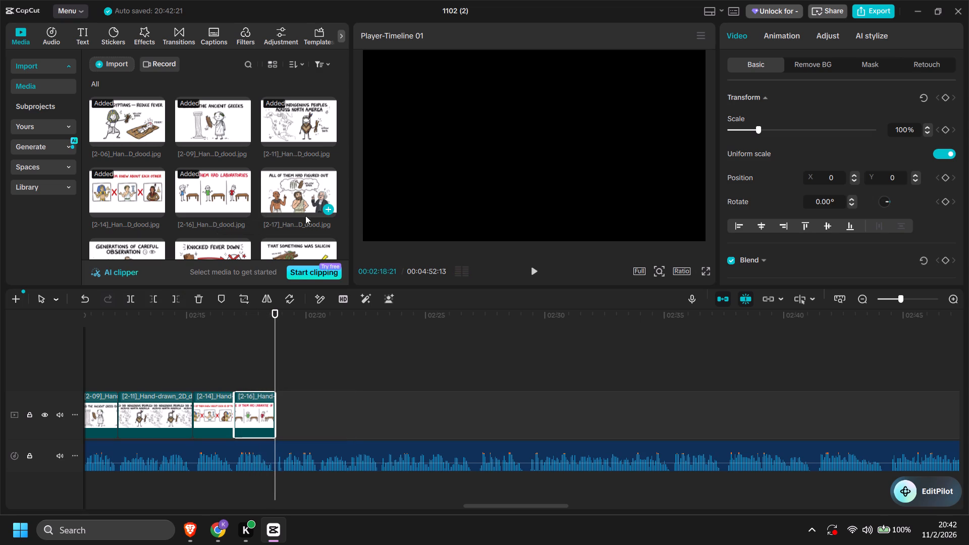
# Add [2-17]_Hand-drawn_2D_dood.jpg after the [2-16] clip, play its narration and trim the clip's end at about 00:02:20:16.
pyautogui.click(328, 209)
pyautogui.press('space')
pyautogui.press('space')
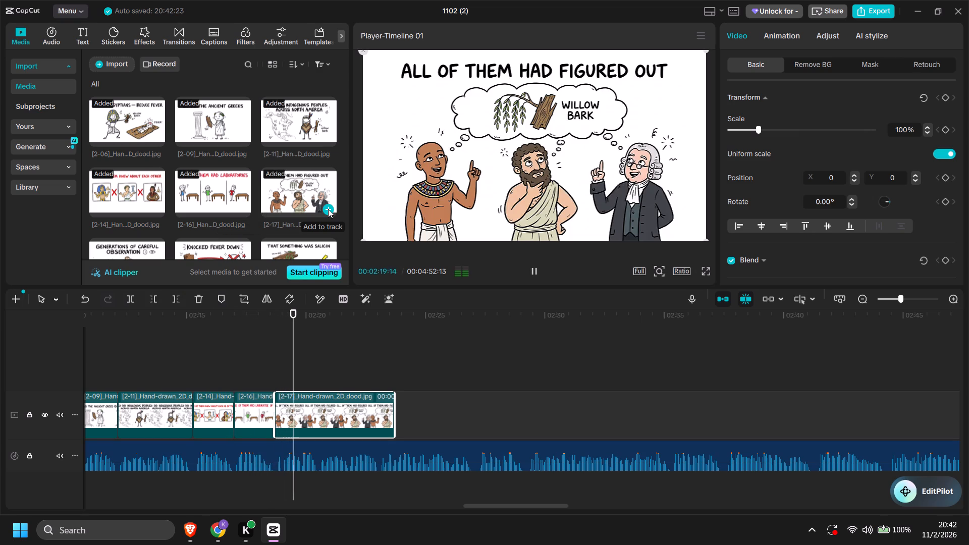
pyautogui.press('space')
pyautogui.write('w')
pyautogui.press('space')
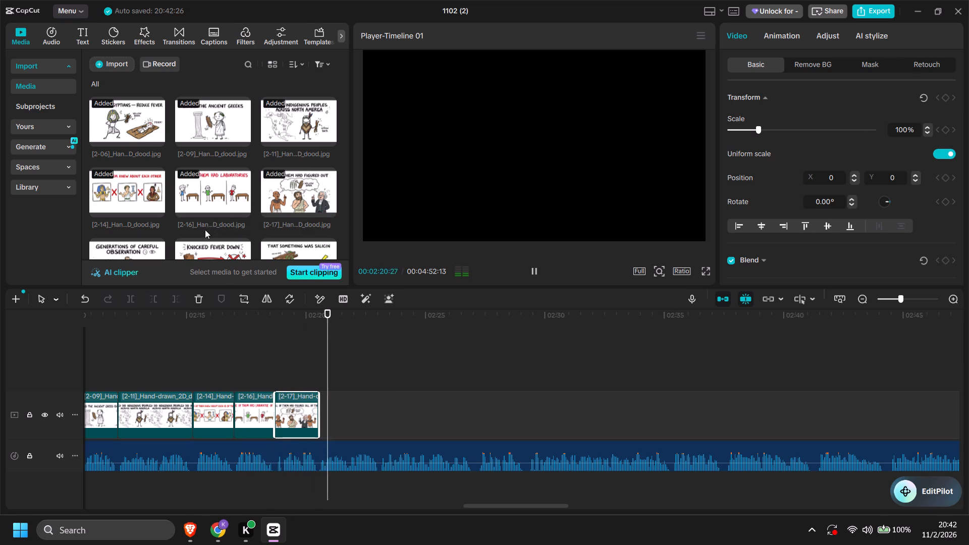
pyautogui.press('space')
# Add [2-20]_Hand-drawn_2D_dood.jpg after the [2-17] clip, play its narration and trim the clip's end at about 00:02:23:01.
pyautogui.scroll(-1, 169, 243)
pyautogui.click(155, 181)
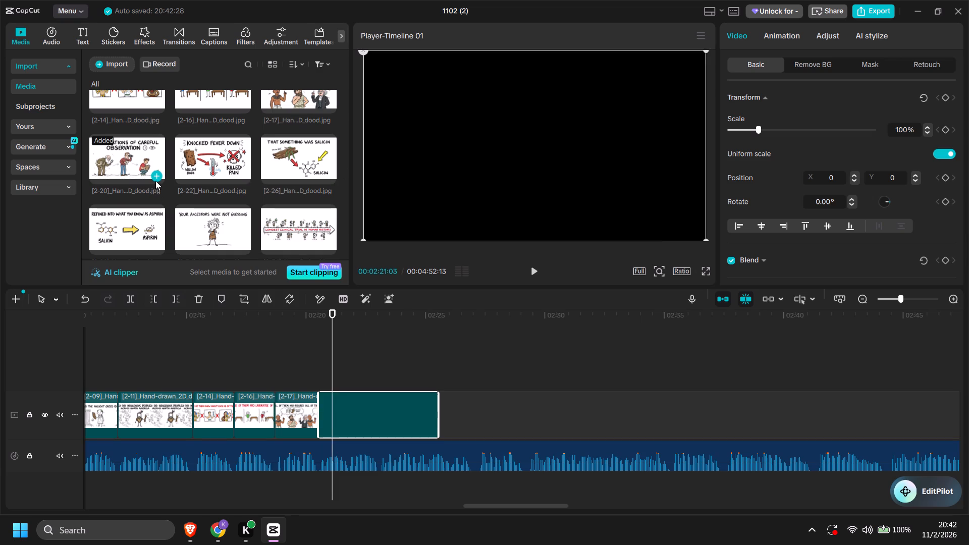
pyautogui.press('space')
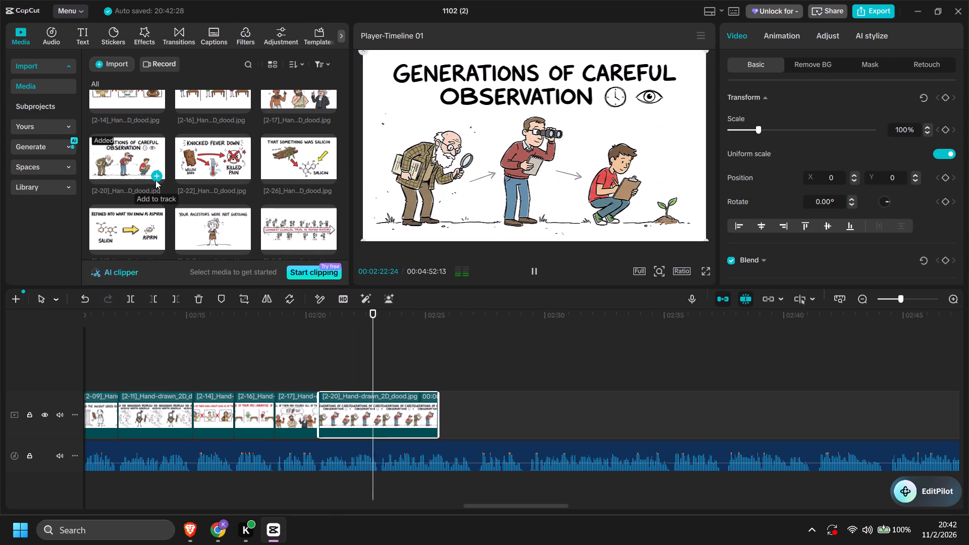
pyautogui.press('space')
pyautogui.press('space')
pyautogui.press('space')
pyautogui.write('w')
# Add [2-22]_Hand-drawn_2D_dood.jpg after the [2-20] clip, play its narration and trim the clip's end at about 00:02:27:03.
pyautogui.click(242, 180)
pyautogui.press('space')
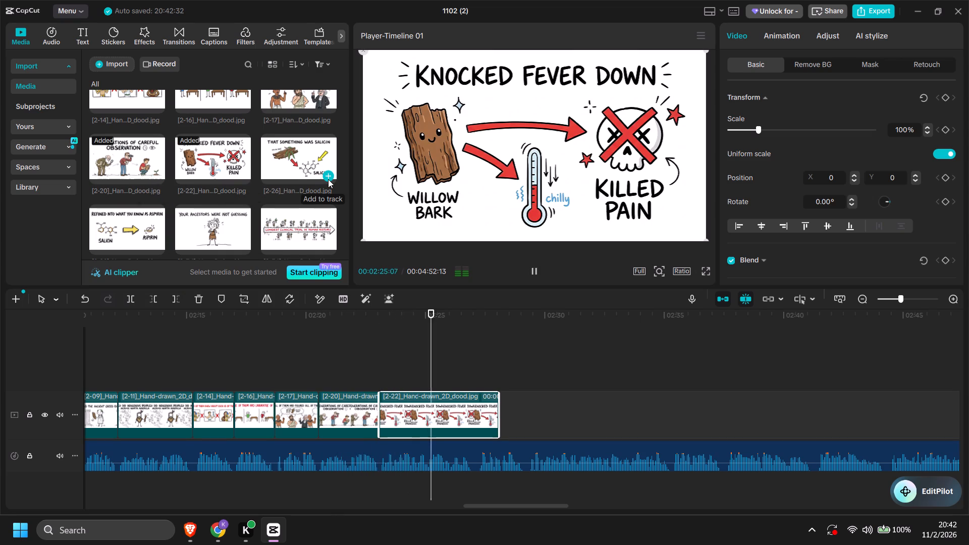
pyautogui.press('space')
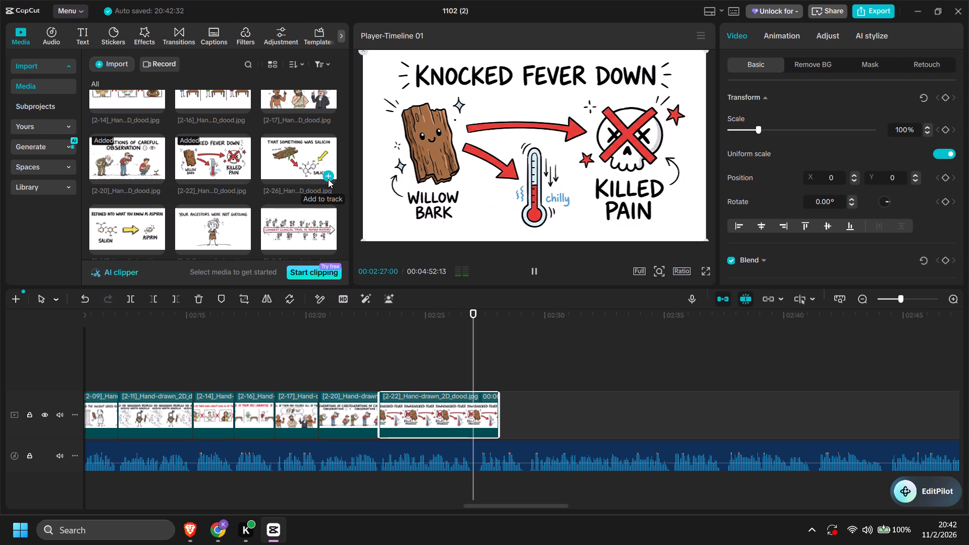
pyautogui.press('space')
pyautogui.press('space')
pyautogui.write('w')
# Add [2-26]_Hand-drawn_2D_dood.jpg after the [2-22] clip, replay its narration to find the cut and trim the clip's end at 00:02:29:02.
pyautogui.click(328, 179)
pyautogui.press('space')
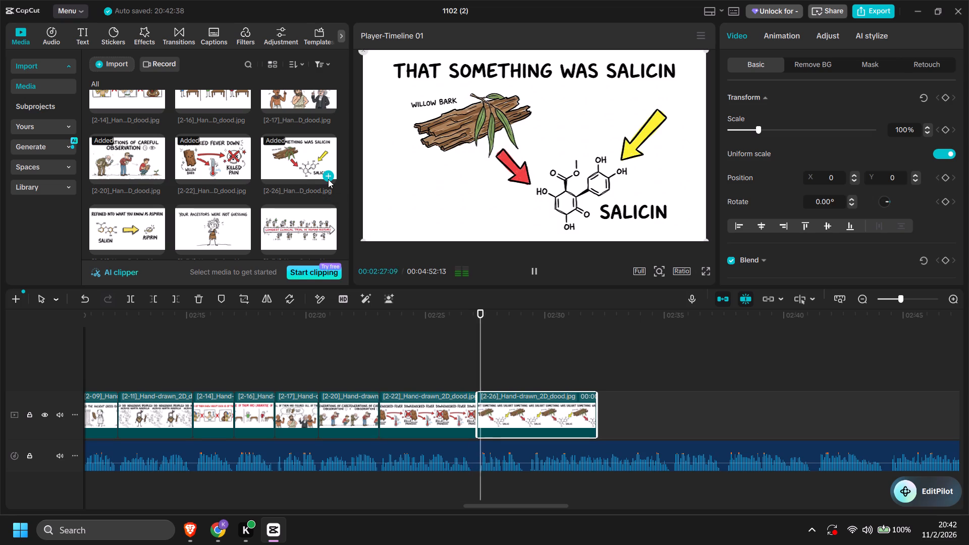
pyautogui.press('space')
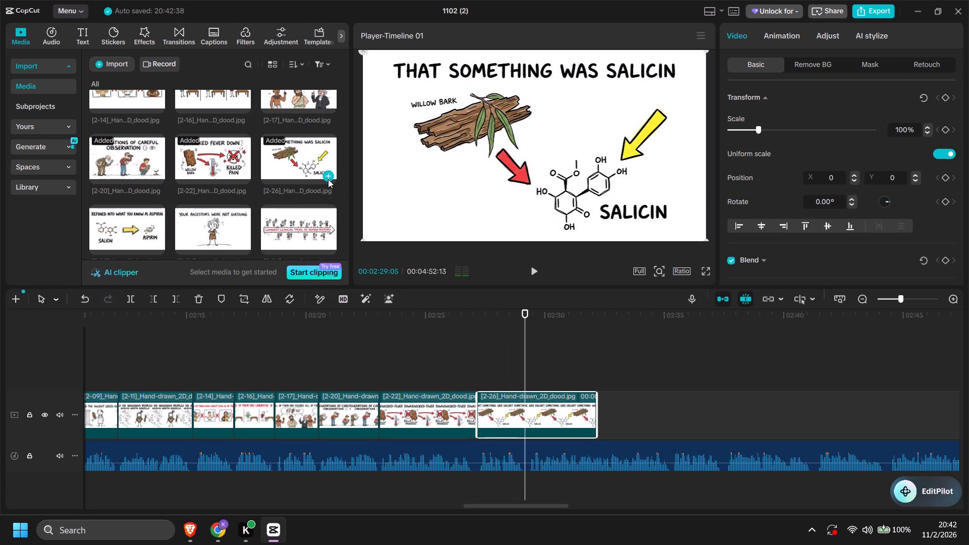
pyautogui.press('space')
pyautogui.press('space')
pyautogui.click(511, 359)
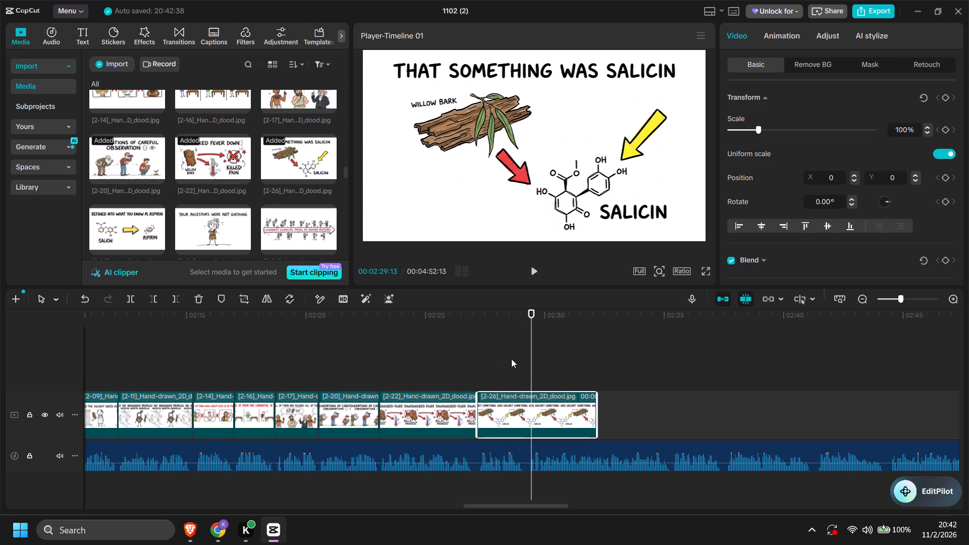
pyautogui.press('space')
pyautogui.click(525, 314)
pyautogui.moveTo(530, 310); pyautogui.dragTo(523, 311)
pyautogui.press('space')
pyautogui.press('space')
pyautogui.click(517, 311)
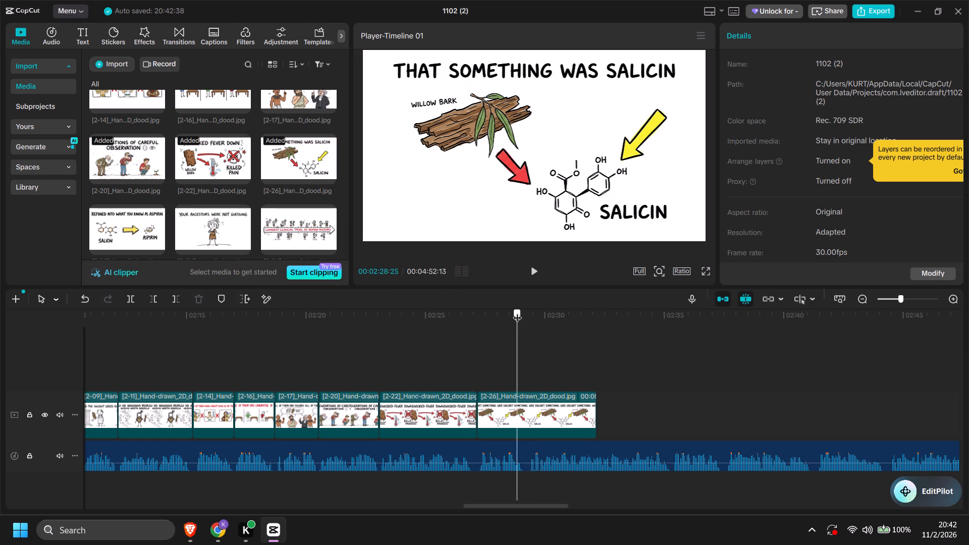
pyautogui.press('space')
pyautogui.write('w')
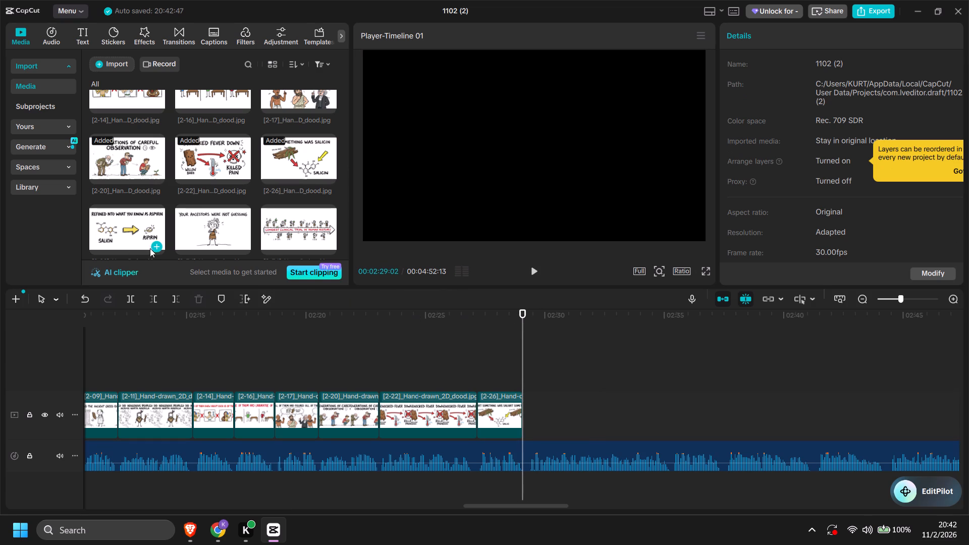
# Add [2-29]_Hand-drawn_2D_dood.jpg after the [2-26] clip and play its narration.
pyautogui.click(156, 248)
pyautogui.press('space')
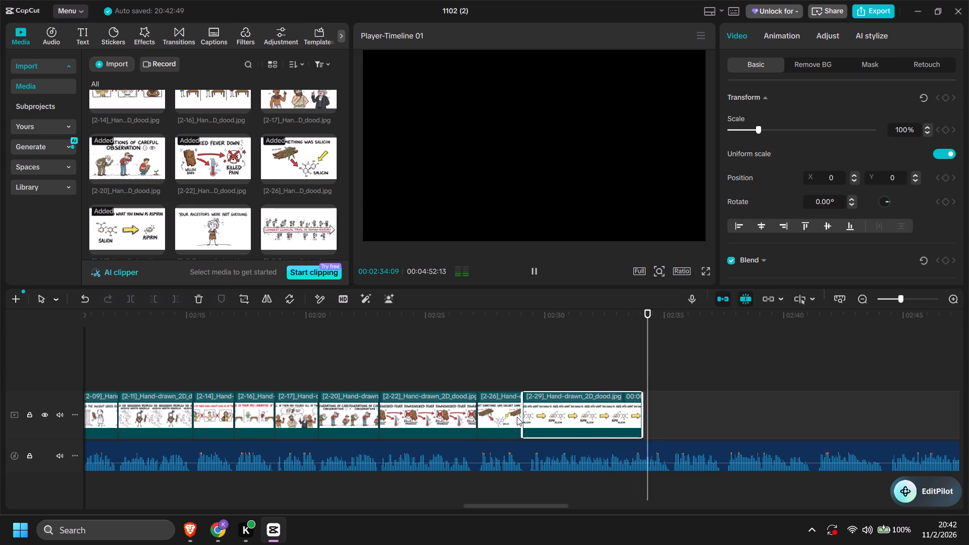
# Extend the [2-26] clip's end to about 00:02:29:18 and replay the narration across the cut.
pyautogui.click(517, 417)
pyautogui.moveTo(522, 417); pyautogui.dragTo(529, 417)
pyautogui.press('space')
pyautogui.click(518, 418)
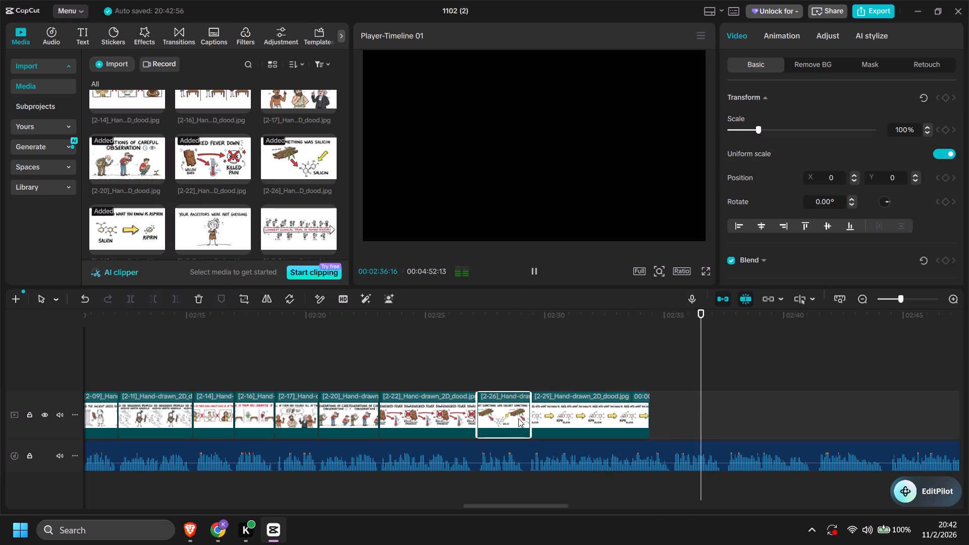
pyautogui.click(531, 417)
pyautogui.click(519, 372)
pyautogui.press('space')
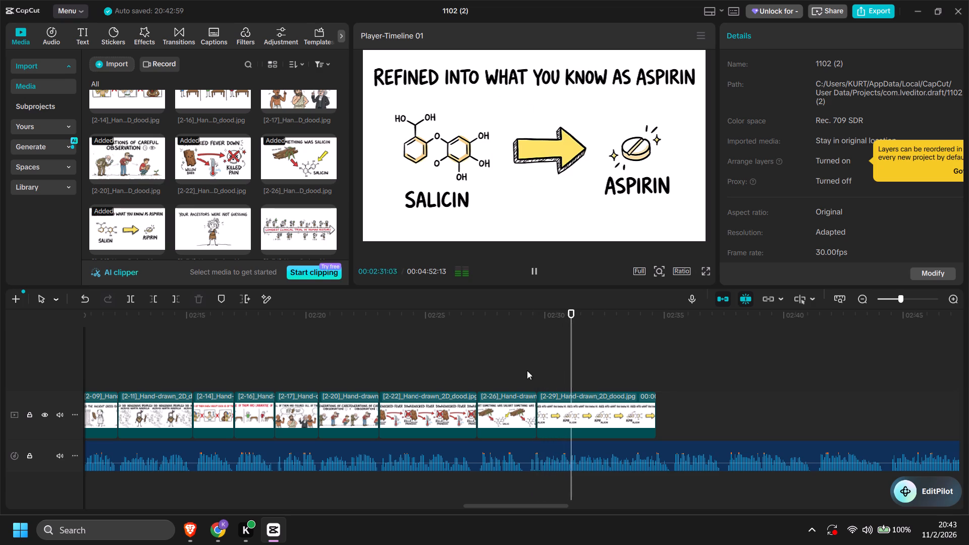
# Extend the [2-29] clip's end to about 00:02:35:07 to match its narration.
pyautogui.moveTo(654, 415); pyautogui.dragTo(669, 416)
pyautogui.click(648, 364)
pyautogui.press('space')
pyautogui.press('space')
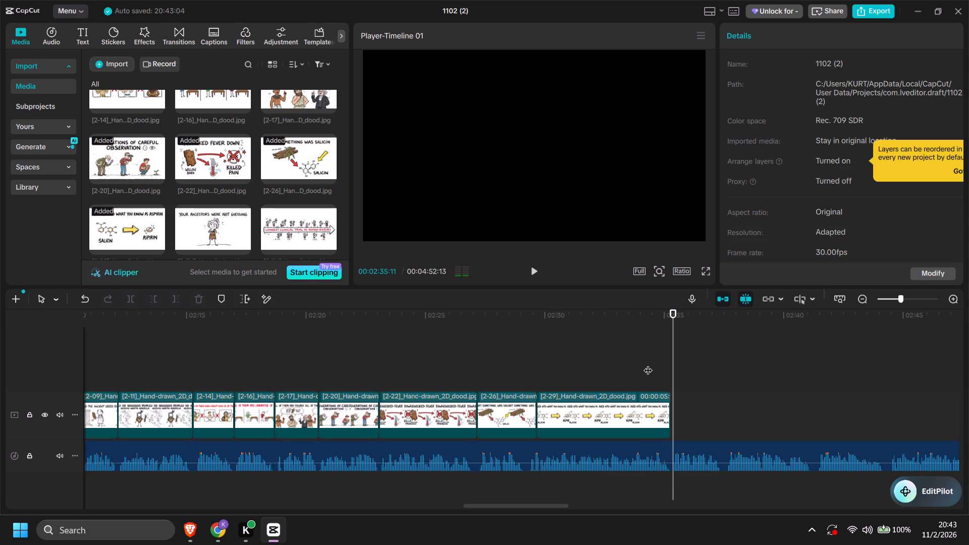
# Add [2-34]_Hand-drawn_2D_dood.jpg after the [2-29] clip, play its narration and trim the clip's end at about 00:02:37:12.
pyautogui.click(242, 245)
pyautogui.press('space')
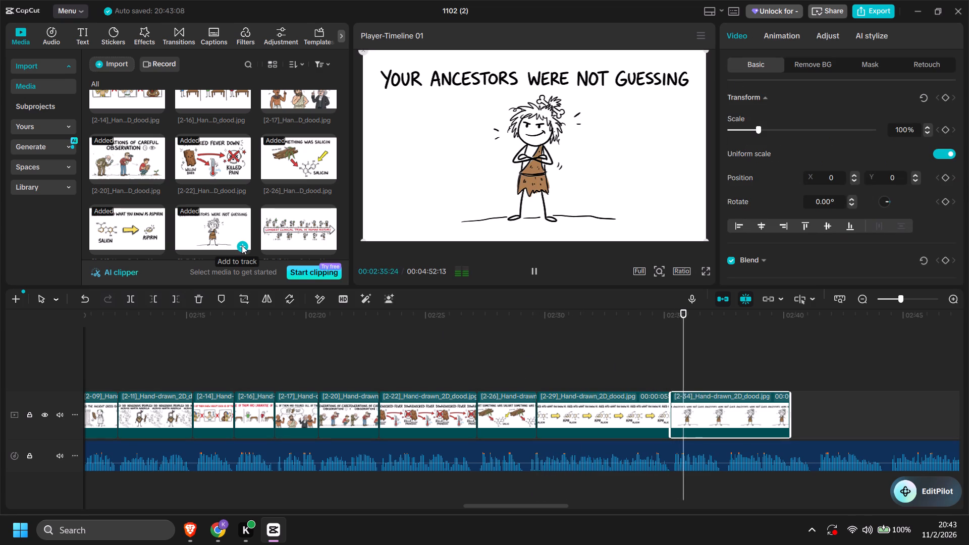
pyautogui.press('space')
pyautogui.write('w')
# Add [2-36]_Hand-drawn_2D_dood.jpg after the [2-34] clip, play its narration and trim the clip's end at 00:02:41:09.
pyautogui.click(328, 247)
pyautogui.press('space')
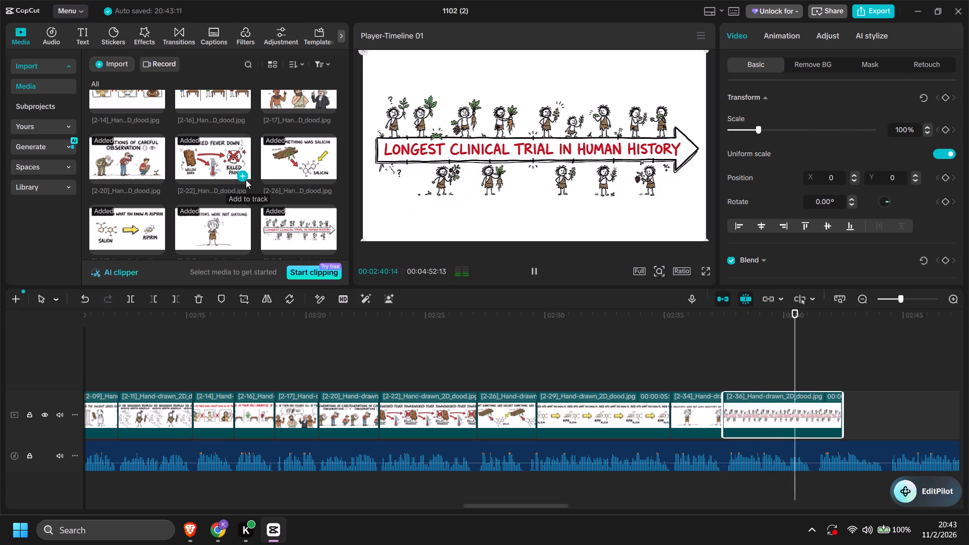
pyautogui.press('space')
pyautogui.write('w')
# Add [2-40]_Hand-drawn_2D_dood.jpg after the [2-36] clip and play its narration.
pyautogui.scroll(-1, 224, 172)
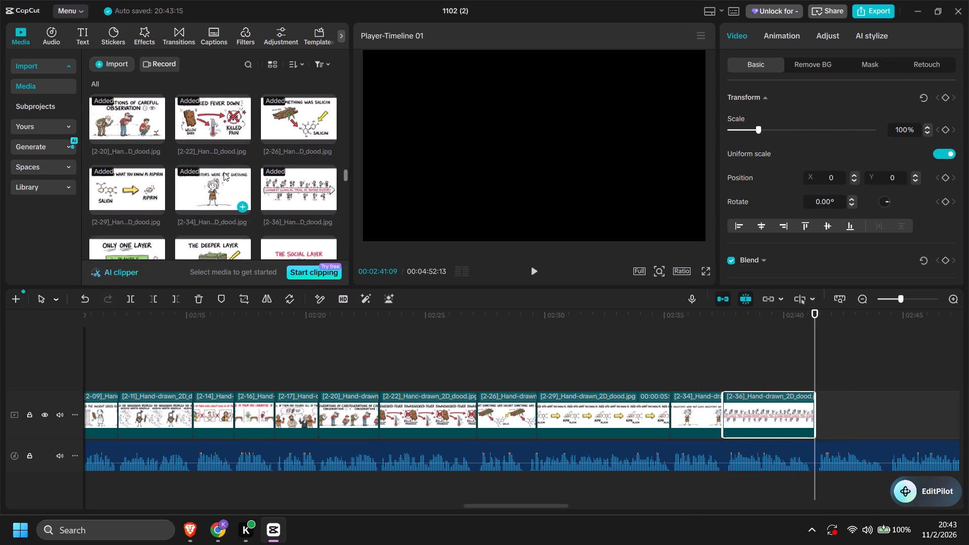
pyautogui.scroll(-1, 224, 172)
pyautogui.click(159, 174)
pyautogui.press('space')
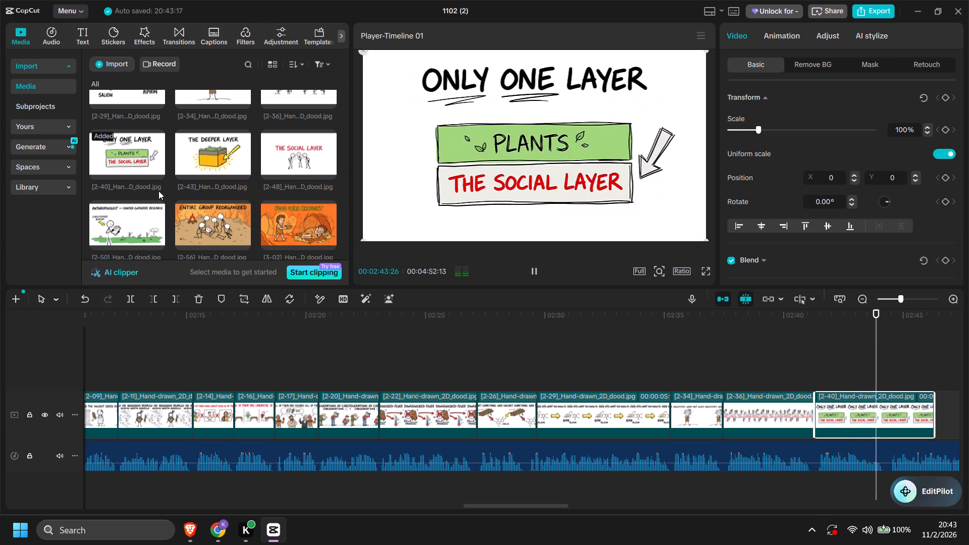
pyautogui.press('space')
pyautogui.press('space')
pyautogui.press('space')
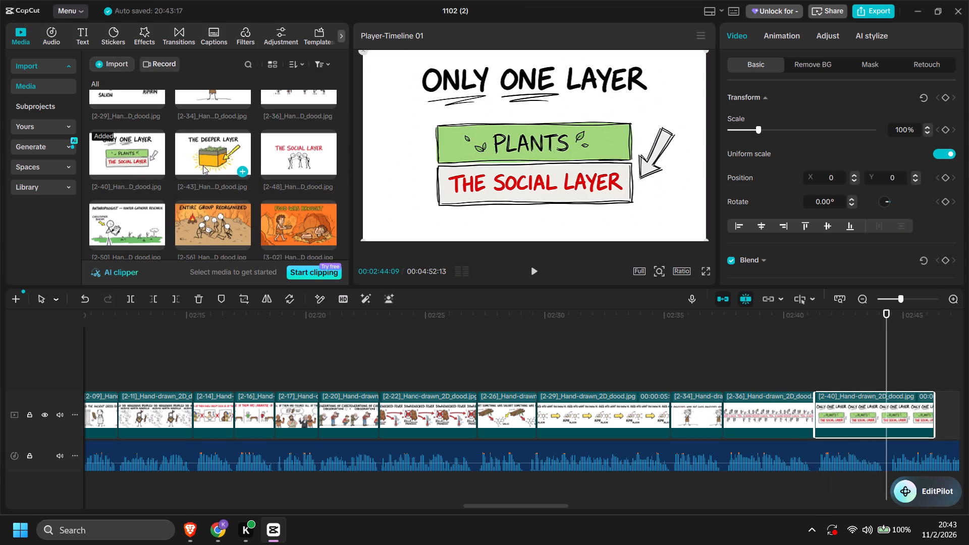
# Add [2-43]_Hand-drawn_2D_dood.jpg after the [2-40] clip.
pyautogui.click(241, 172)
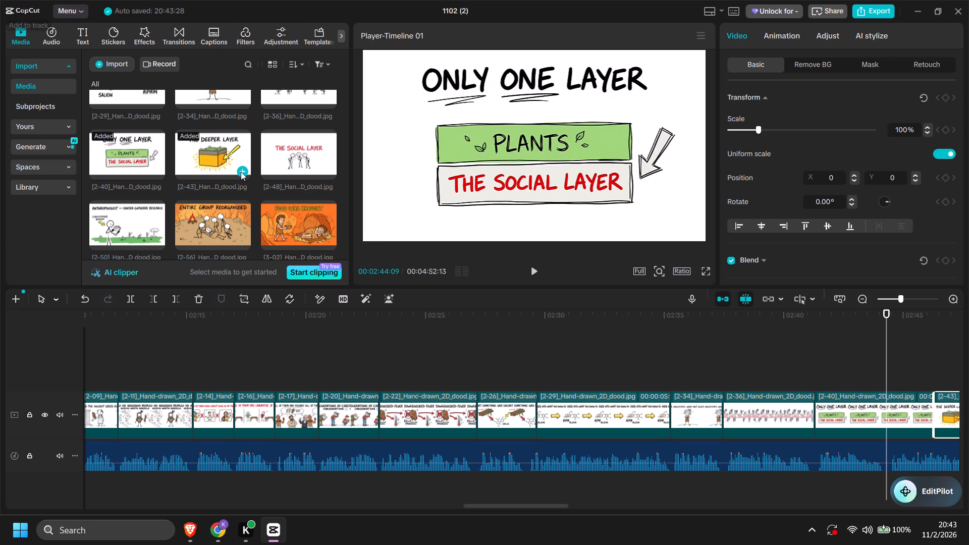
# Replay the [2-40] clip's narration and trim the clip's end at about 00:02:44:05.
pyautogui.press('space')
pyautogui.press('space')
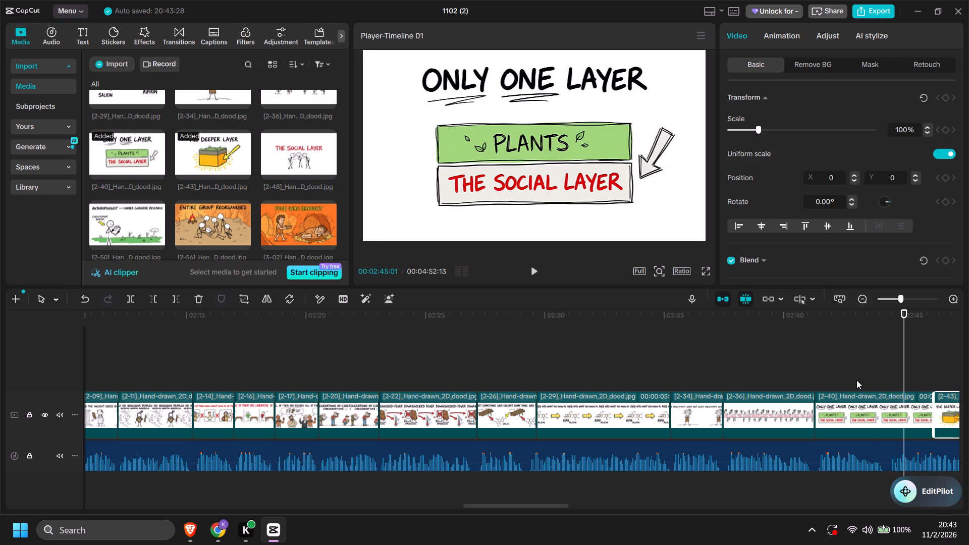
pyautogui.click(846, 363)
pyautogui.press('space')
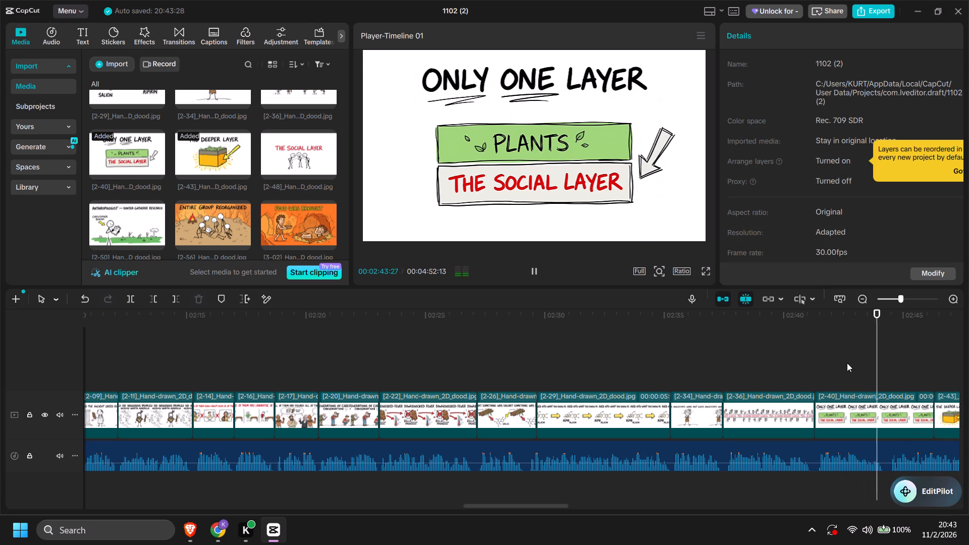
pyautogui.press('space')
pyautogui.write('w')
# Add [2-48]_Hand-drawn_2D_dood.jpg after the [2-43] clip, play the narration and trim the new clip's end at about 00:02:51:04.
pyautogui.press('space')
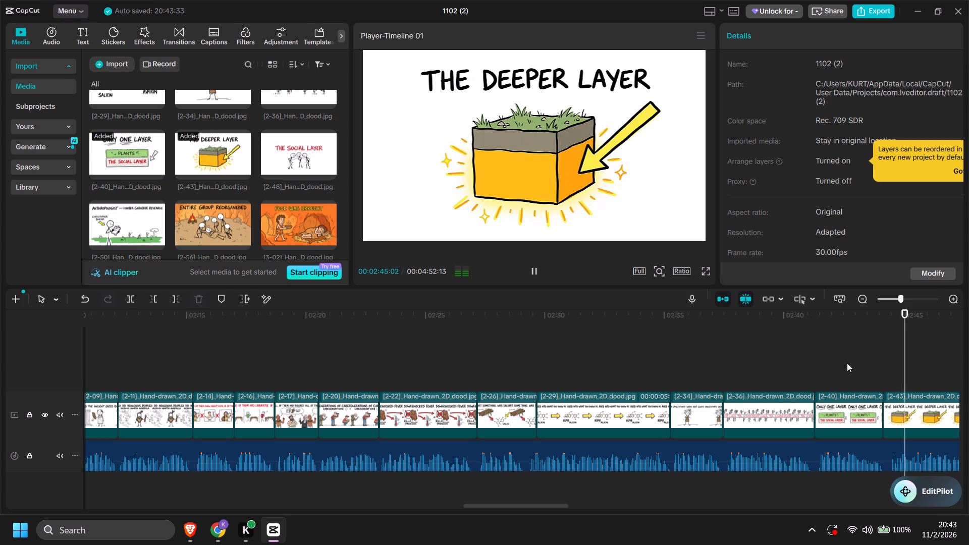
pyautogui.press('space')
pyautogui.click(329, 173)
pyautogui.press('space')
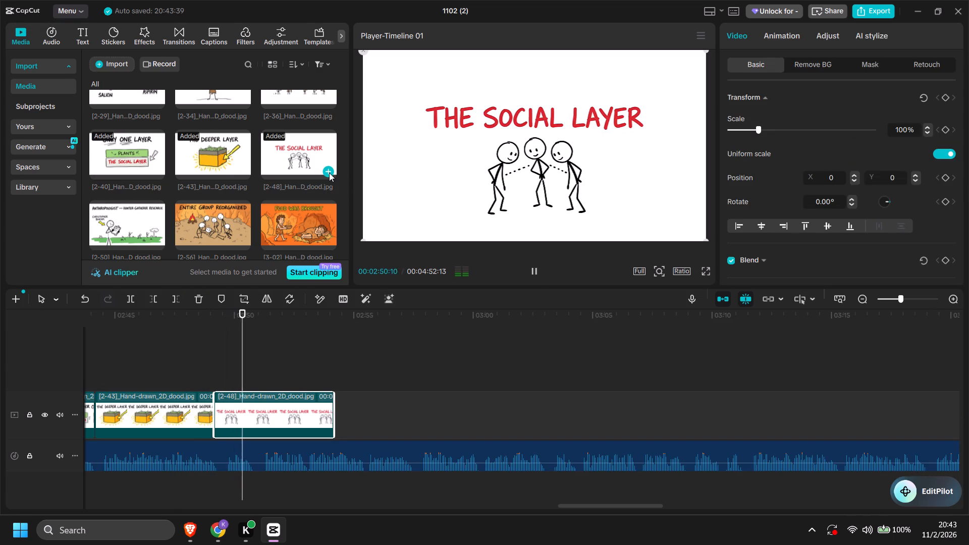
pyautogui.press('space')
pyautogui.write('w')
# Replay the narration around the cut between the [2-43] and [2-48] clips and shift that cut to about 00:02:49:18.
pyautogui.click(168, 361)
pyautogui.press('space')
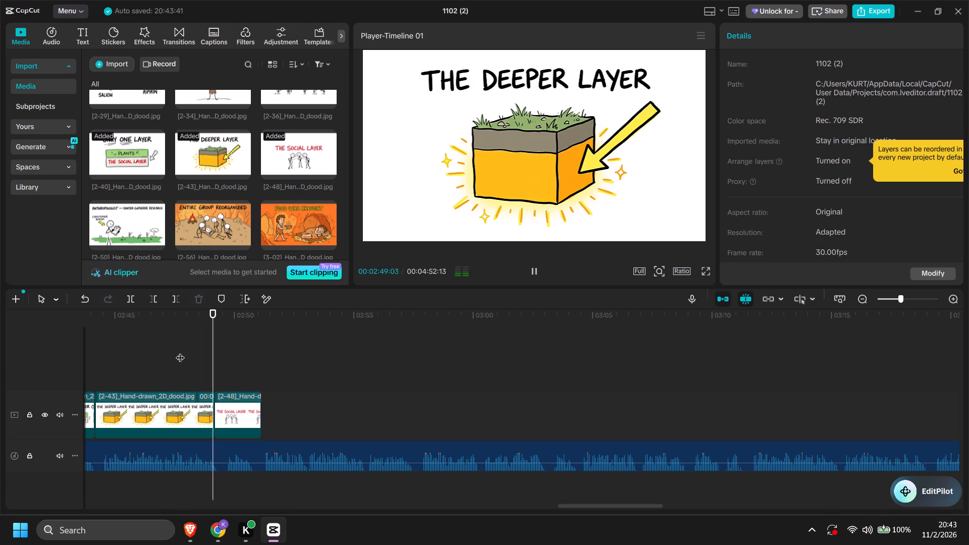
pyautogui.press('space')
pyautogui.click(180, 351)
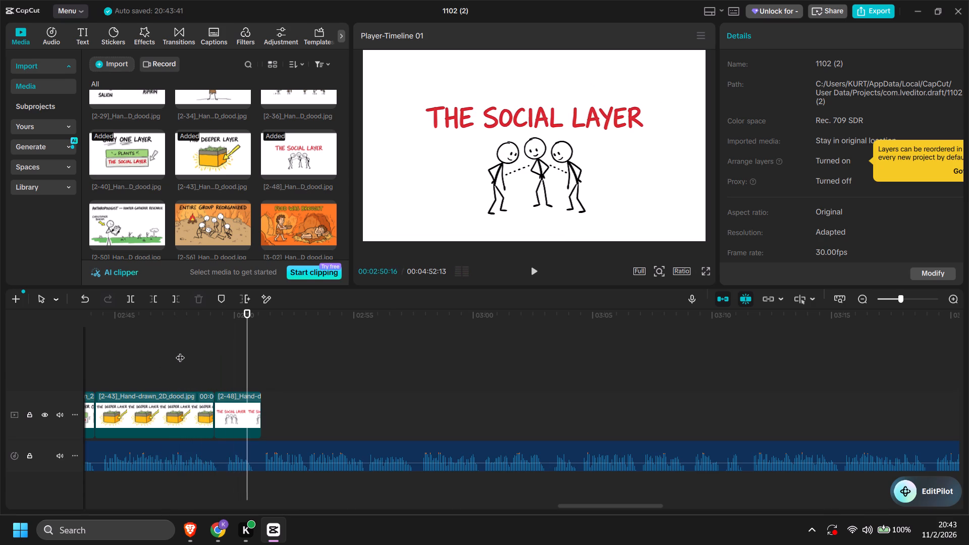
pyautogui.press('space')
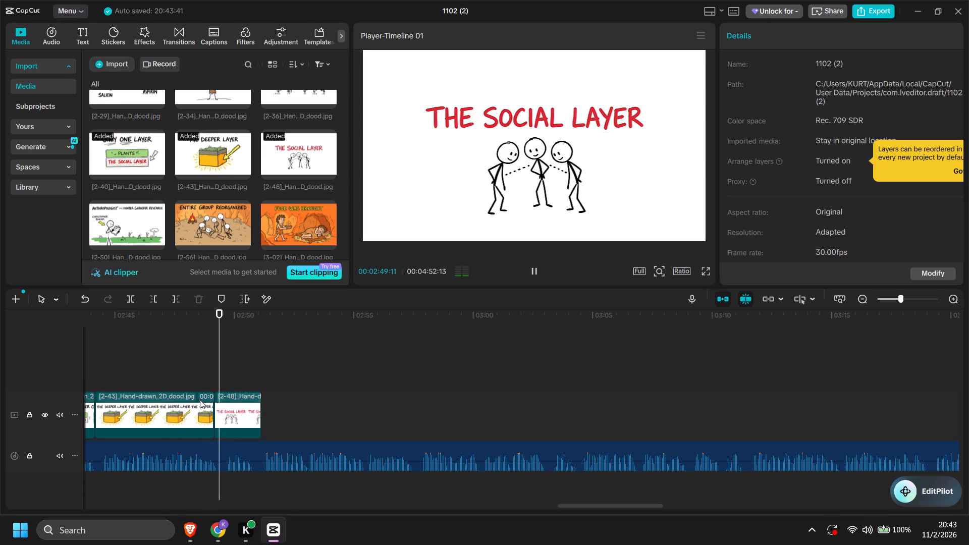
pyautogui.moveTo(214, 415); pyautogui.dragTo(225, 415)
pyautogui.press('space')
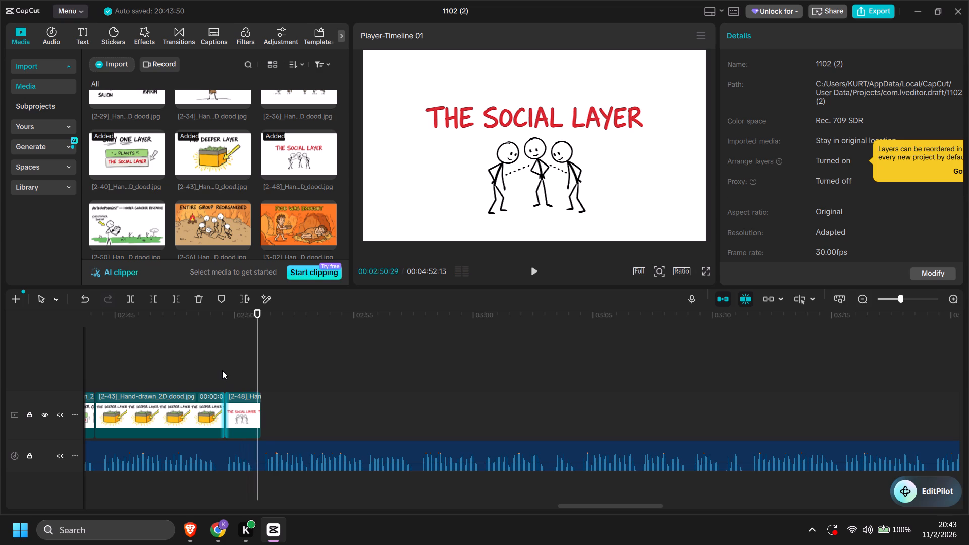
pyautogui.press('space')
pyautogui.press('space')
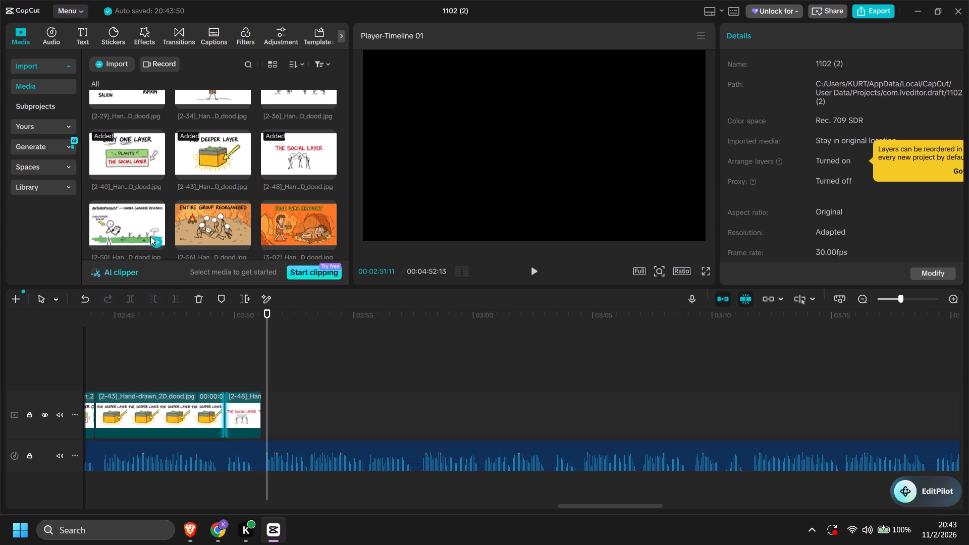
# Add [2-50]_Hand-drawn_2D_dood.jpg after the [2-48] clip, play its narration and trim the clip's end at 00:02:55:17.
pyautogui.click(154, 241)
pyautogui.press('space')
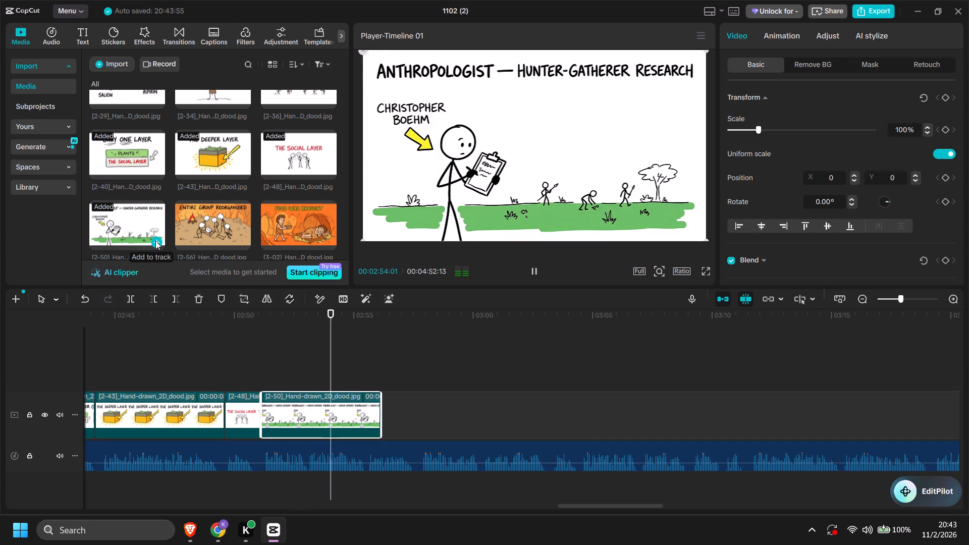
pyautogui.press('space')
pyautogui.press('w')
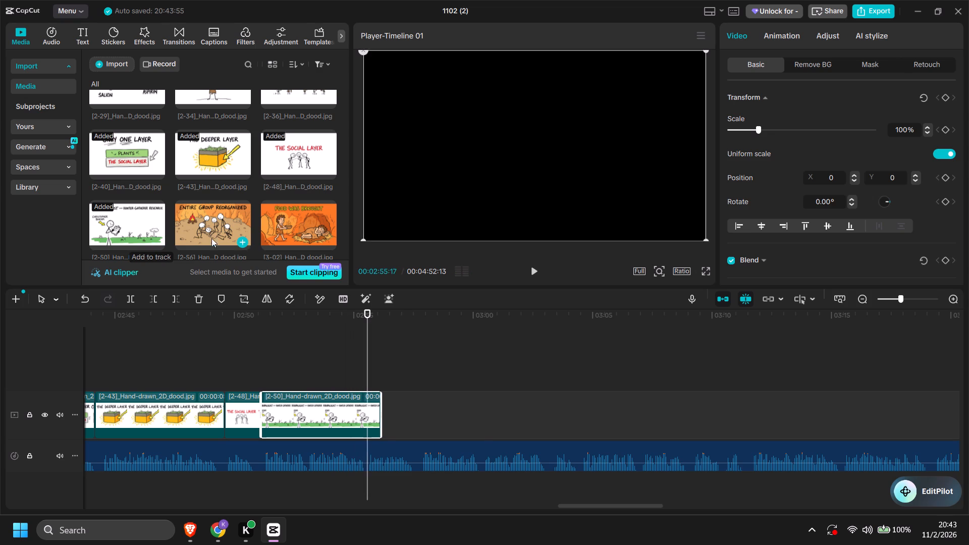
# Add [2-56]_Hand-drawn_2D_dood.jpg after the [2-50] clip and play the narration past its end.
pyautogui.click(242, 243)
pyautogui.press('space')
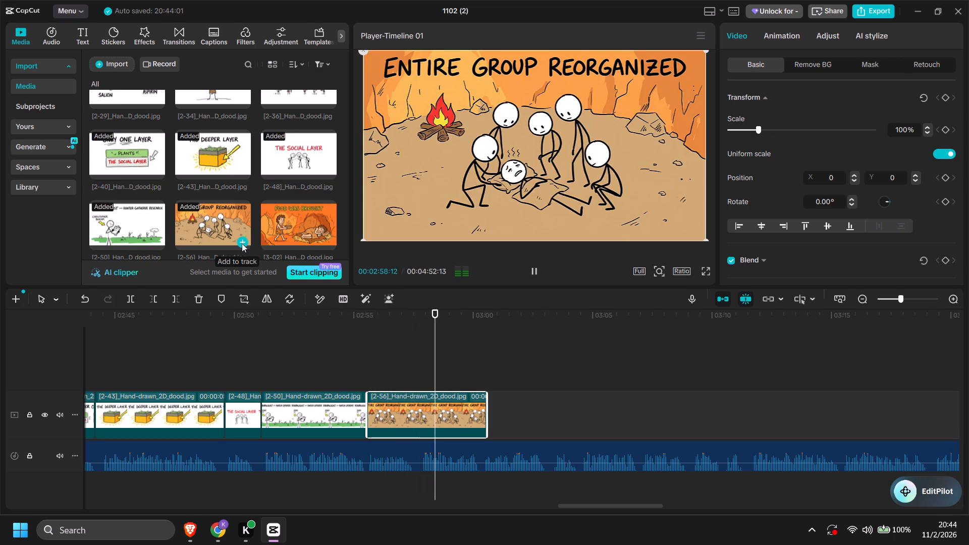
pyautogui.press('space')
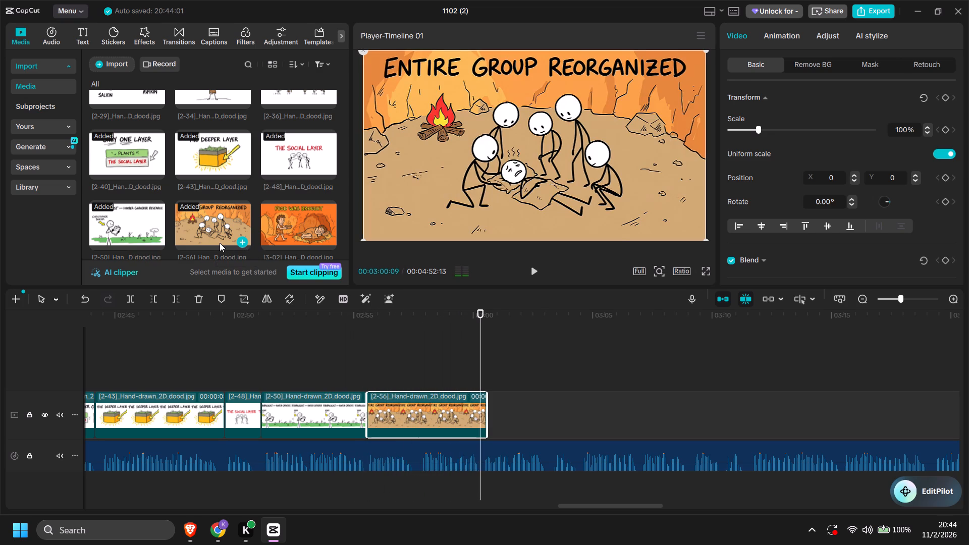
pyautogui.scroll(-1, 241, 221)
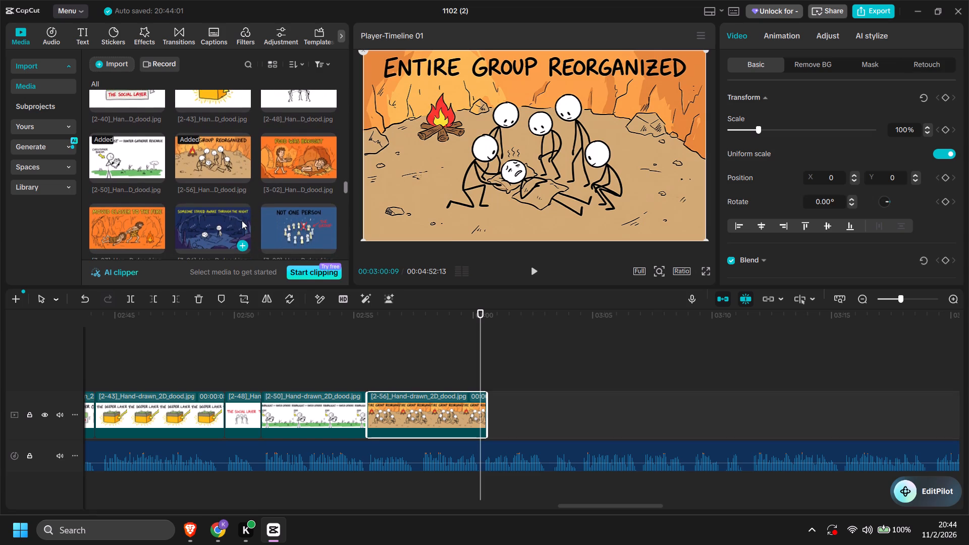
pyautogui.scroll(-1, 242, 221)
pyautogui.press('space')
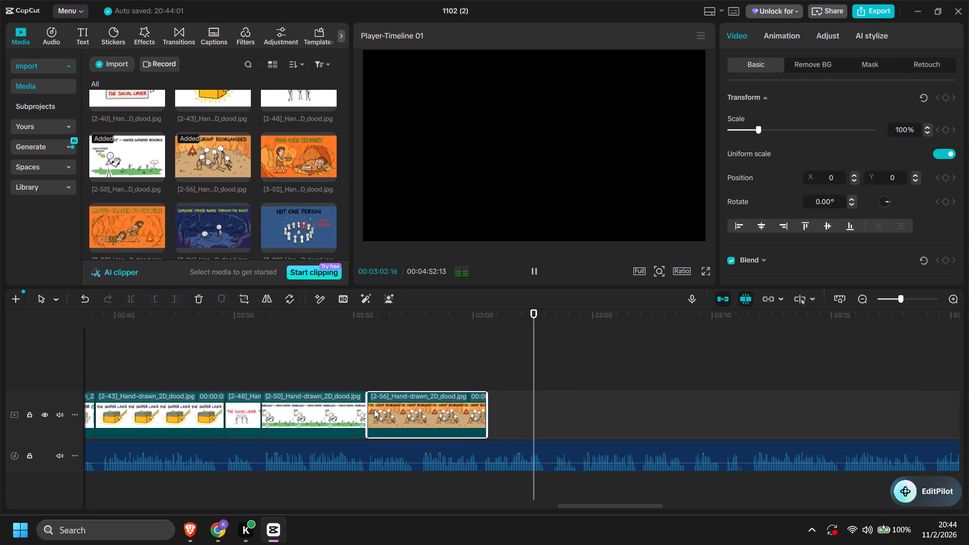
pyautogui.press('space')
# Extend the end of the [2-50] clip to a duration of 00:00:09:10, moving the [2-56] clip along with it.
pyautogui.moveTo(366, 415); pyautogui.dragTo(437, 417)
pyautogui.hotkey('ctrl', 'z')
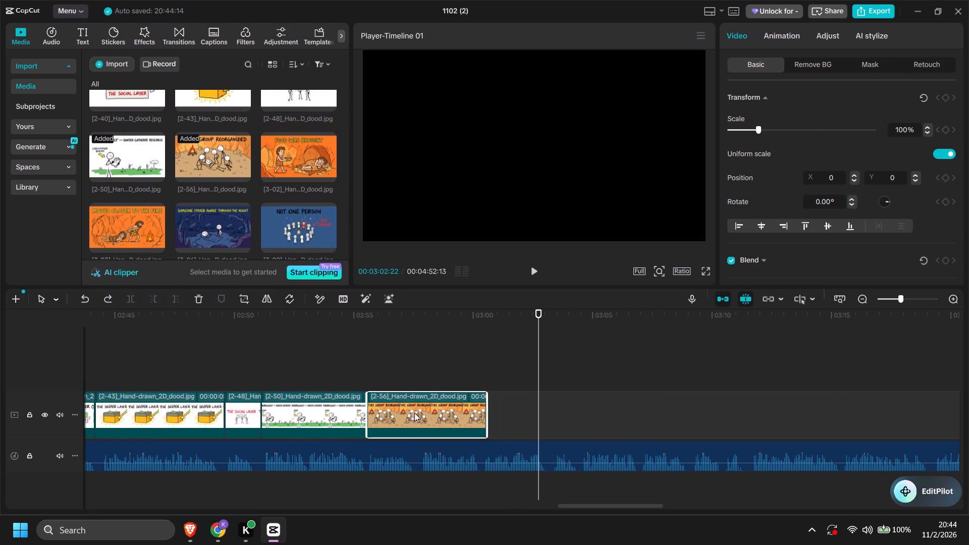
pyautogui.click(348, 410)
pyautogui.moveTo(368, 417); pyautogui.dragTo(425, 419)
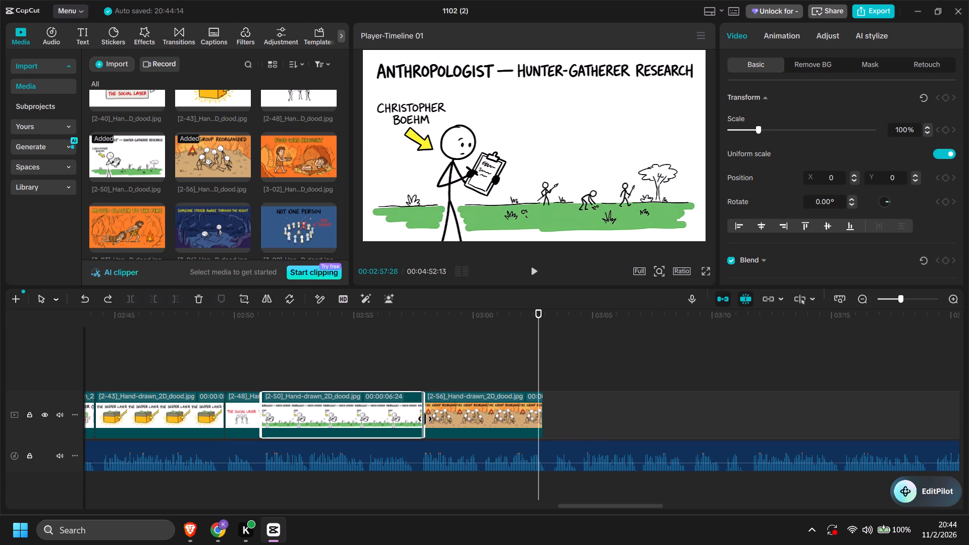
pyautogui.moveTo(425, 419); pyautogui.dragTo(482, 423)
# Play the narration over the [2-56] clip and trim the clip's end at 00:03:03:02.
pyautogui.click(451, 369)
pyautogui.press('space')
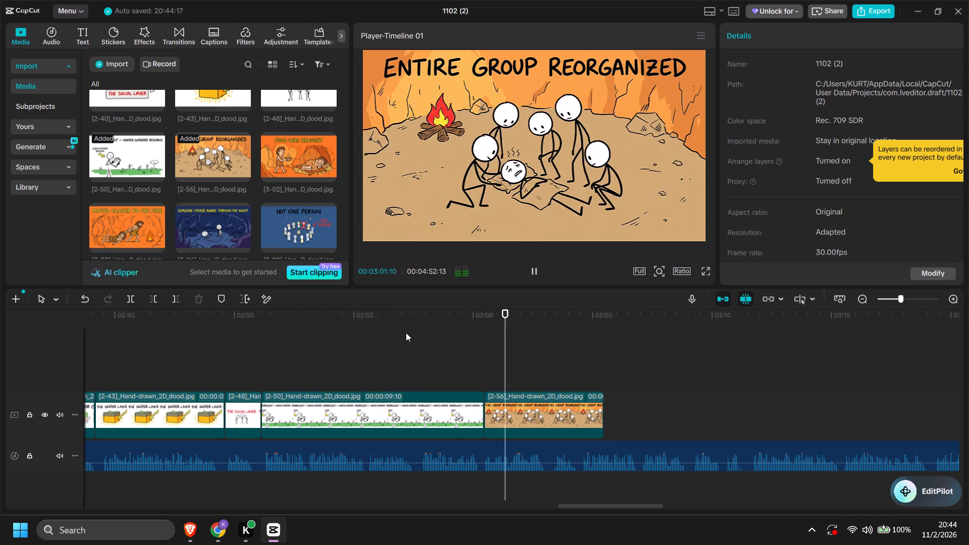
pyautogui.press('space')
pyautogui.press('space')
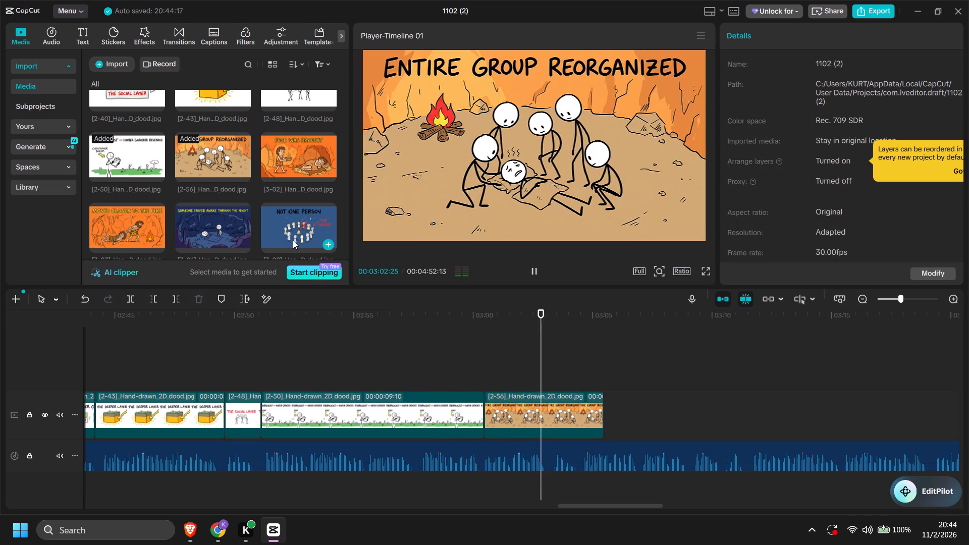
pyautogui.press('space')
pyautogui.write('w')
# Add [3-02]_Hand-drawn_2D_dood.jpg after the [2-56] clip, play its narration and trim the new clip's end at about 00:03:04:15.
pyautogui.click(331, 173)
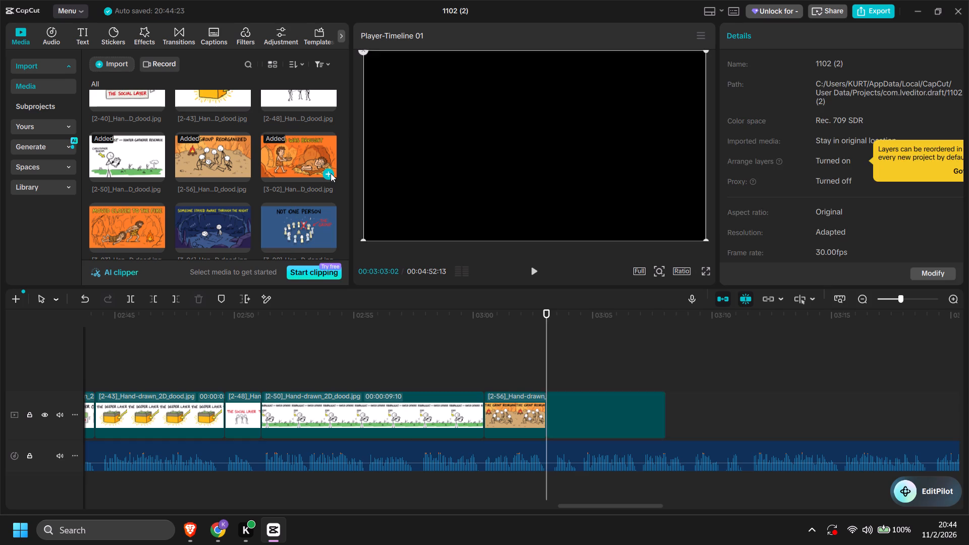
pyautogui.press('space')
pyautogui.press('space')
pyautogui.press('space')
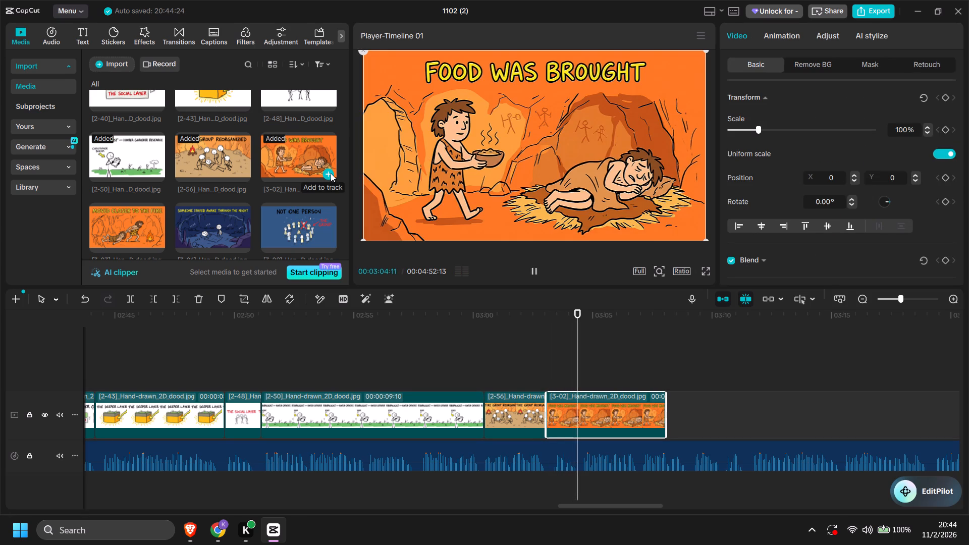
pyautogui.press('space')
pyautogui.write('w')
# Add [3-03]_Hand-drawn_2D_dood.jpg after the [3-02] clip, play its narration and trim the new clip's end at 00:03:06:28.
pyautogui.press('space')
pyautogui.click(158, 242)
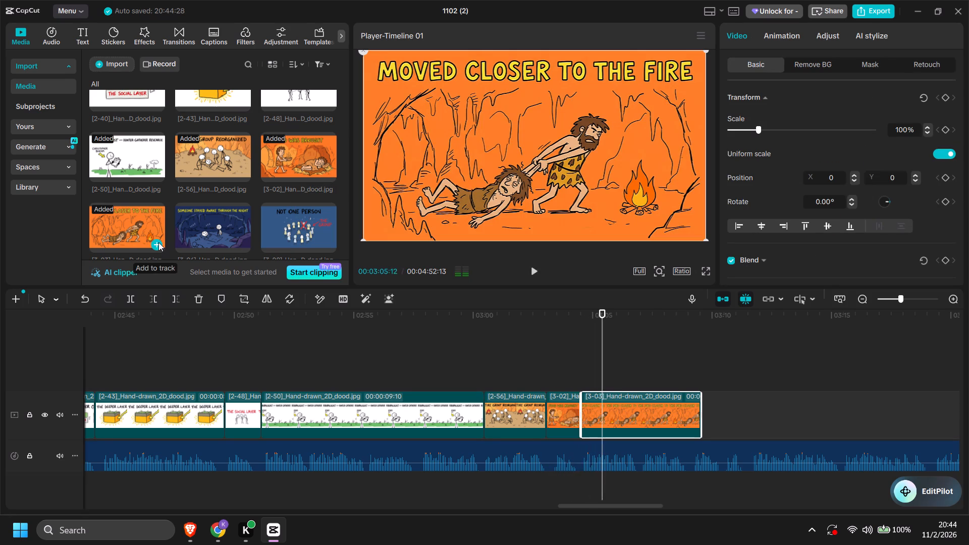
pyautogui.press('space')
pyautogui.press('space')
pyautogui.write('w')
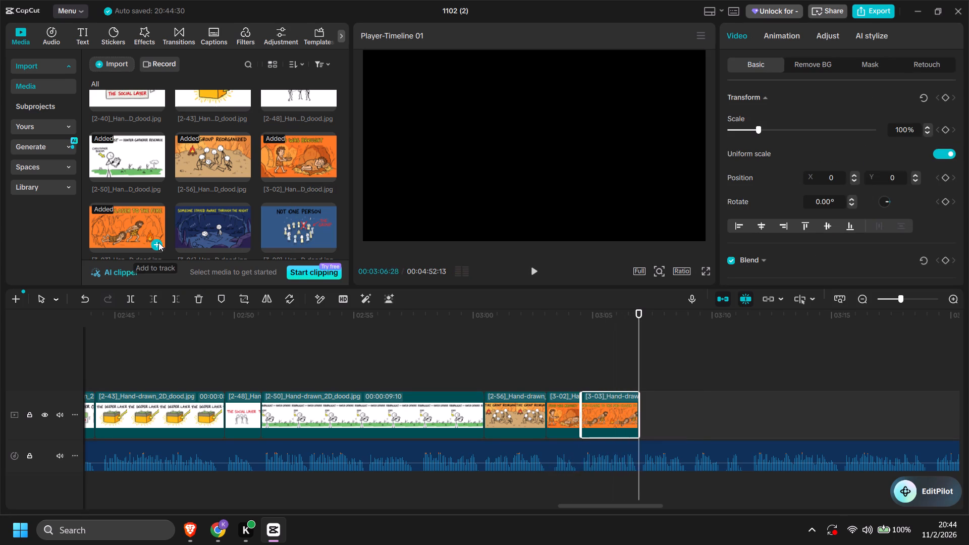
# Add [3-06]_Hand-drawn_2D_dood.jpg after the [3-03] clip, play its narration and trim the new clip's end at 00:03:09:02.
pyautogui.click(240, 246)
pyautogui.press('space')
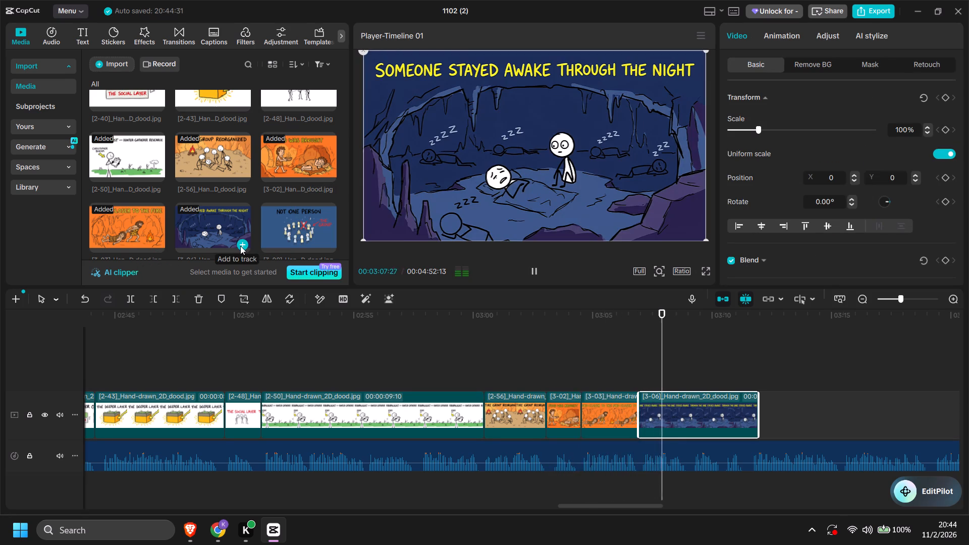
pyautogui.press('space')
pyautogui.press('space')
pyautogui.press('space')
pyautogui.write('w')
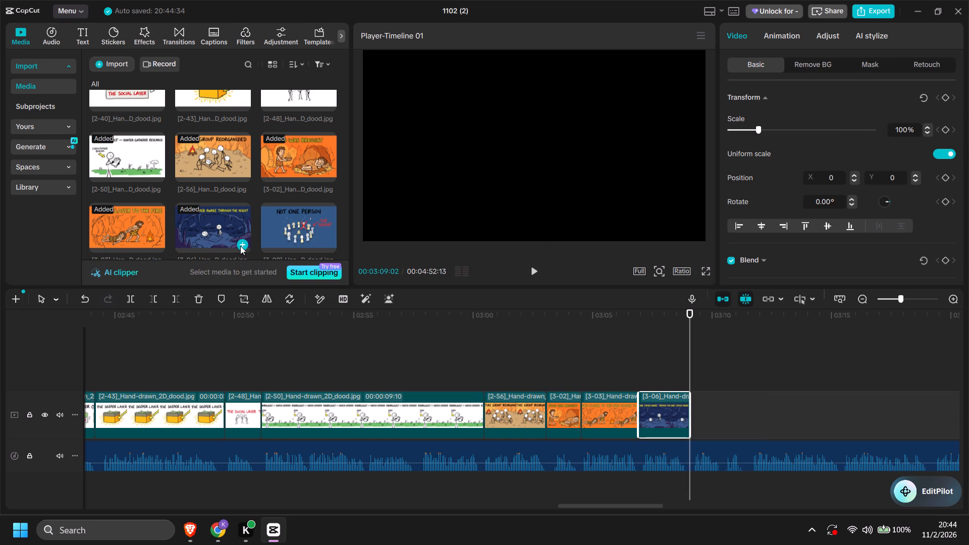
# Add [3-08]_Hand-drawn_2D_dood.jpg after the [3-06] clip, play its narration and trim the new clip's end at 00:03:11:15.
pyautogui.click(332, 242)
pyautogui.press('space')
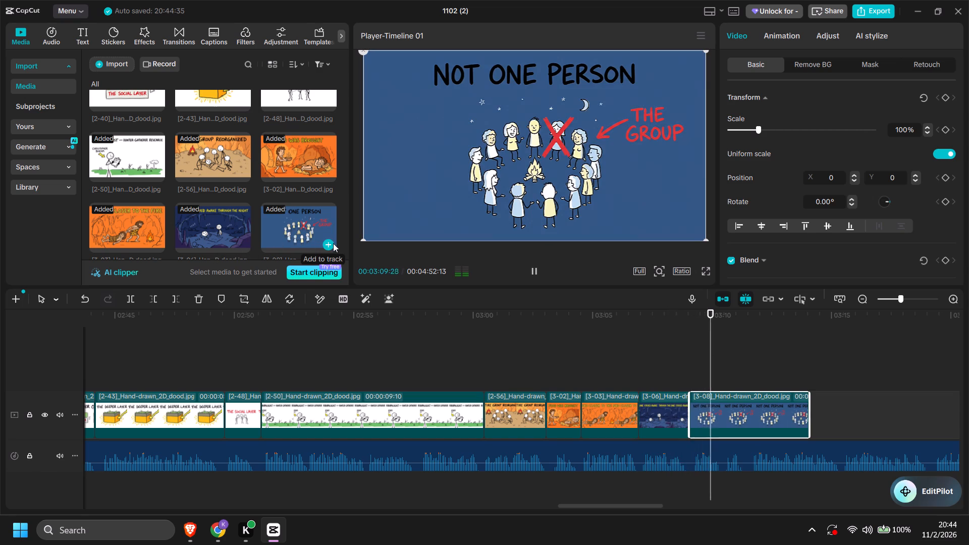
pyautogui.press('space')
pyautogui.write('w')
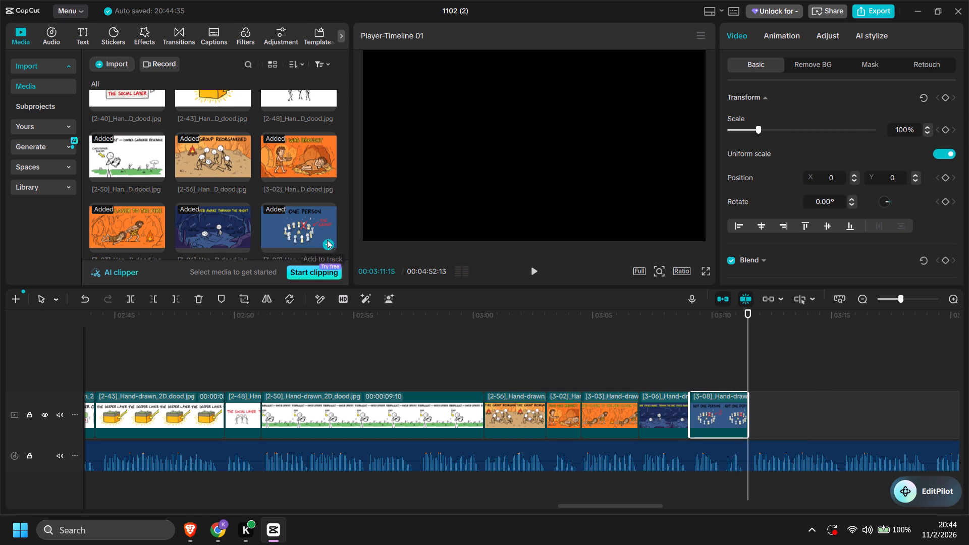
# Replay the [3-08] clip's narration and trim the clip's end back to 00:03:10:14.
pyautogui.scroll(-4, 295, 207)
pyautogui.scroll(2, 286, 206)
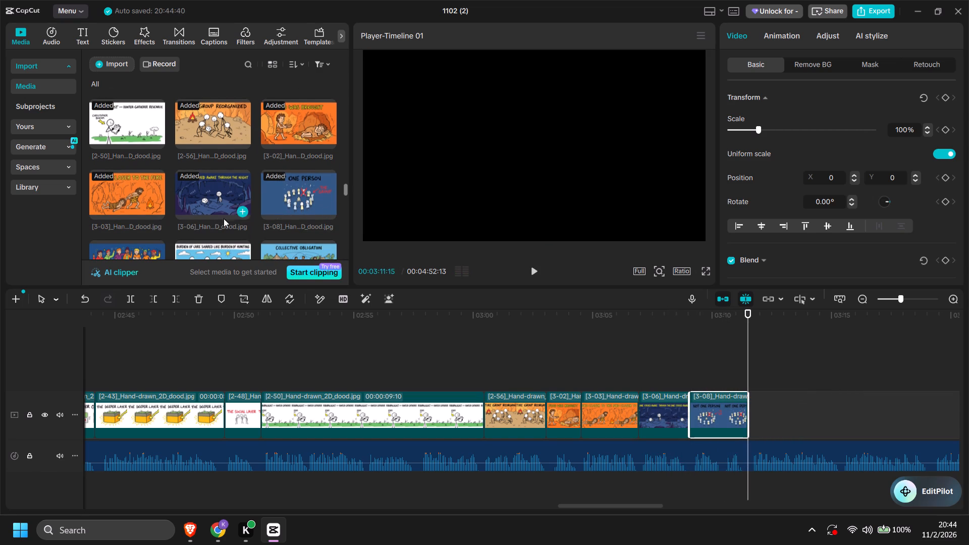
pyautogui.scroll(-1, 199, 204)
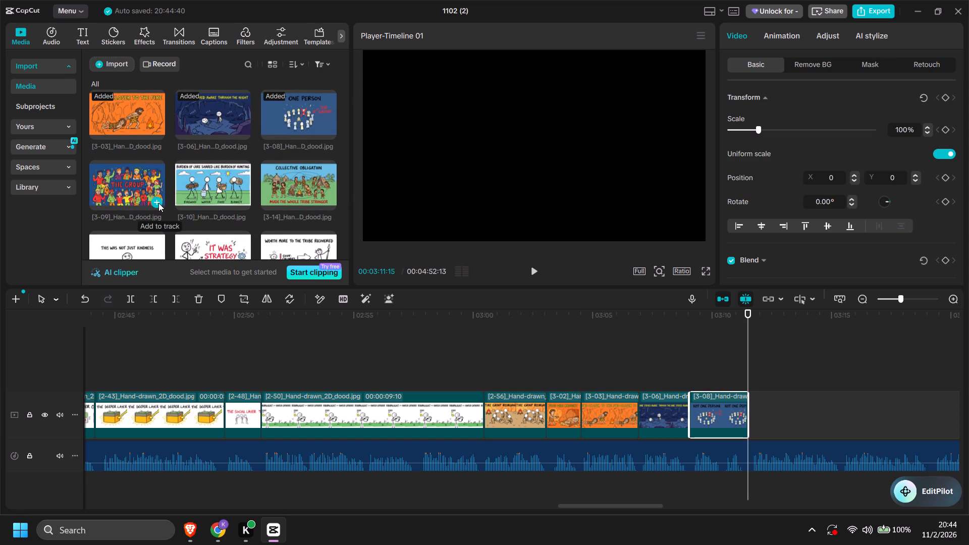
pyautogui.click(702, 344)
pyautogui.press('space')
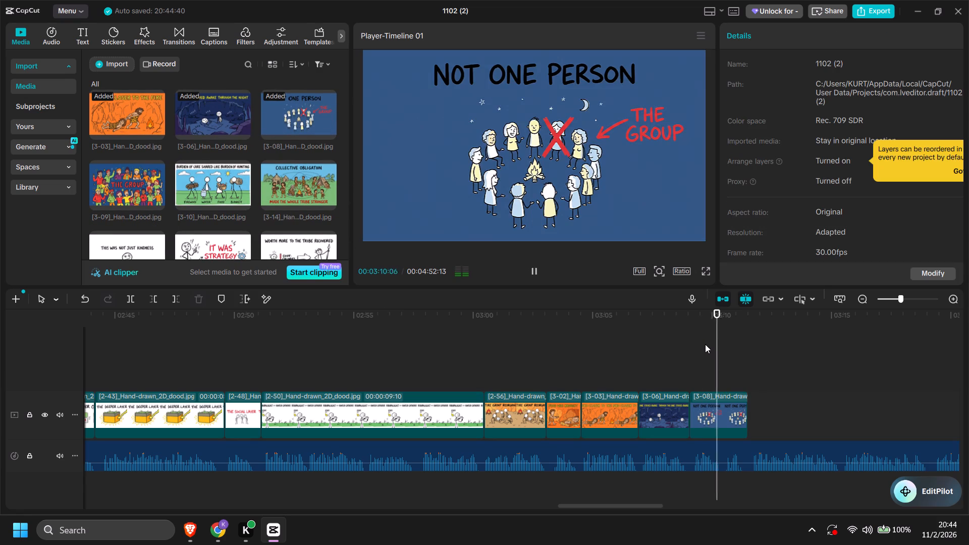
pyautogui.press('space')
pyautogui.write('w')
# Add [3-09]_Hand-drawn_2D_dood.jpg after the [3-08] clip, play its narration and trim the new clip's end at 00:03:11:17.
pyautogui.click(153, 201)
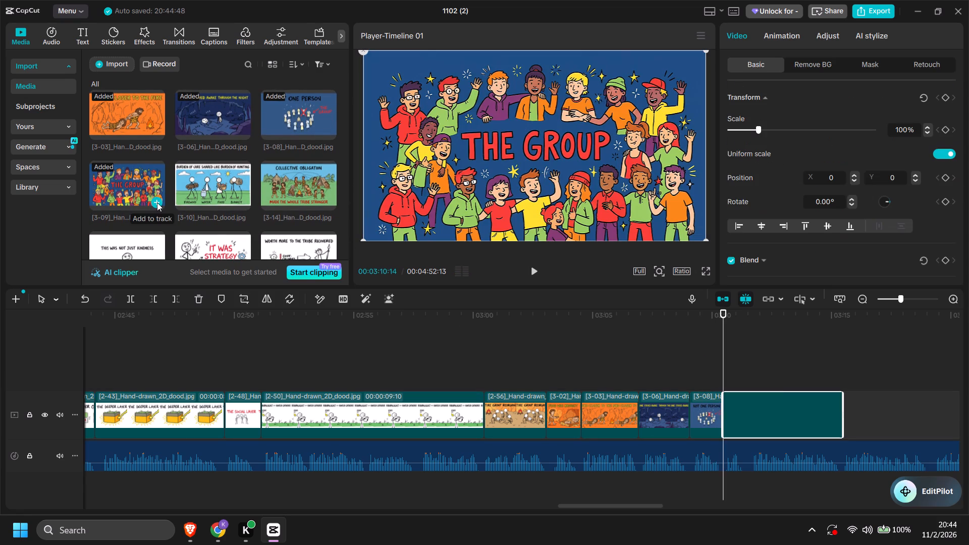
pyautogui.press('space')
pyautogui.press('space')
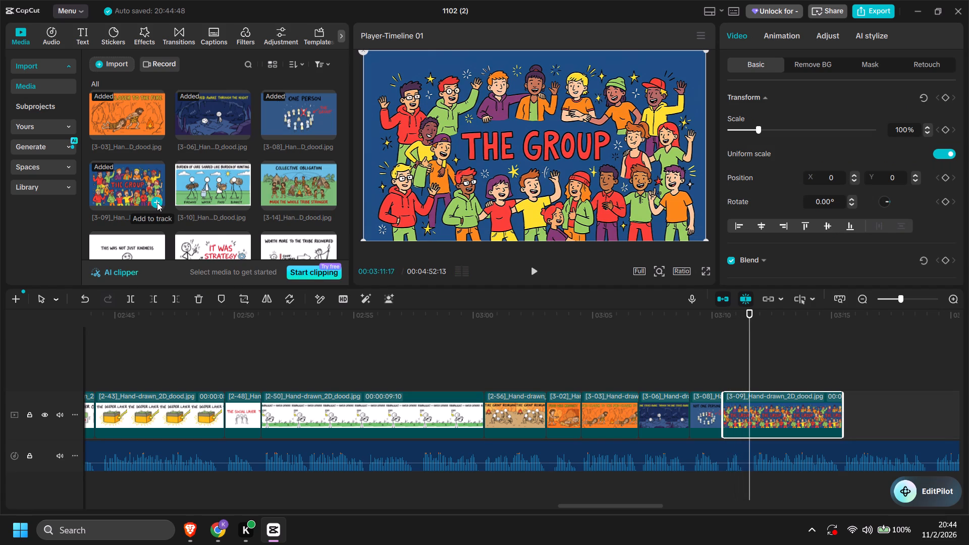
pyautogui.press('w')
# Add [3-10]_Hand-drawn_2D_dood.jpg after the [3-09] clip, play its narration and trim the new clip's end at 00:03:15:13.
pyautogui.click(241, 201)
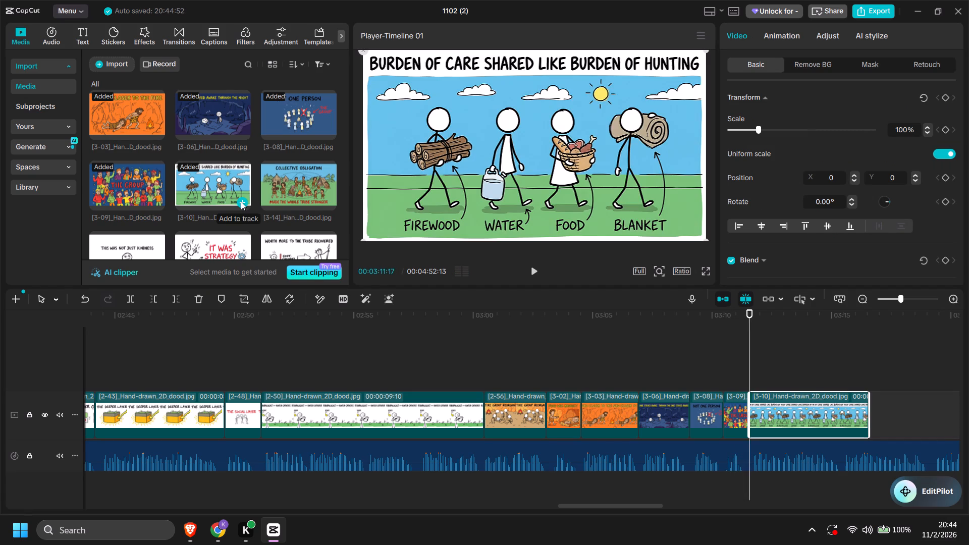
pyautogui.press('space')
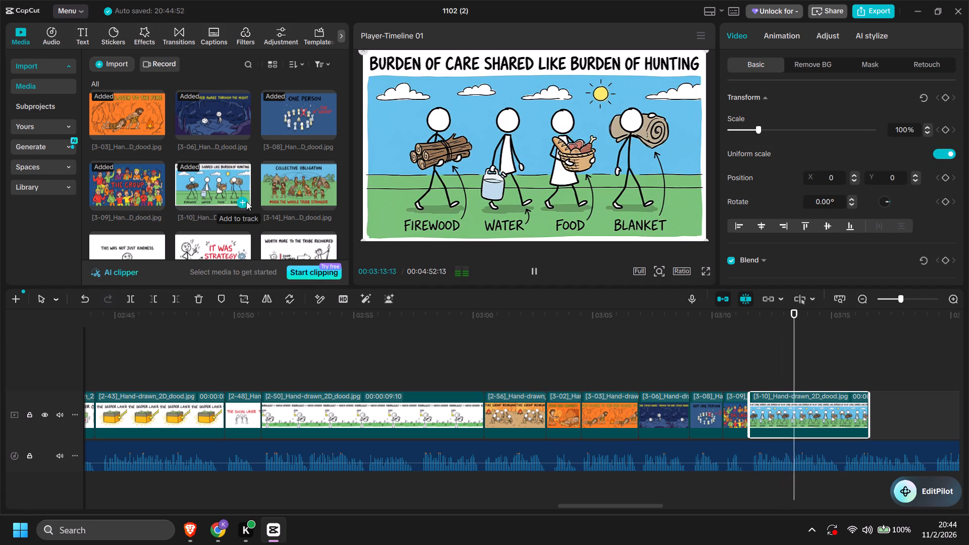
pyautogui.press('space')
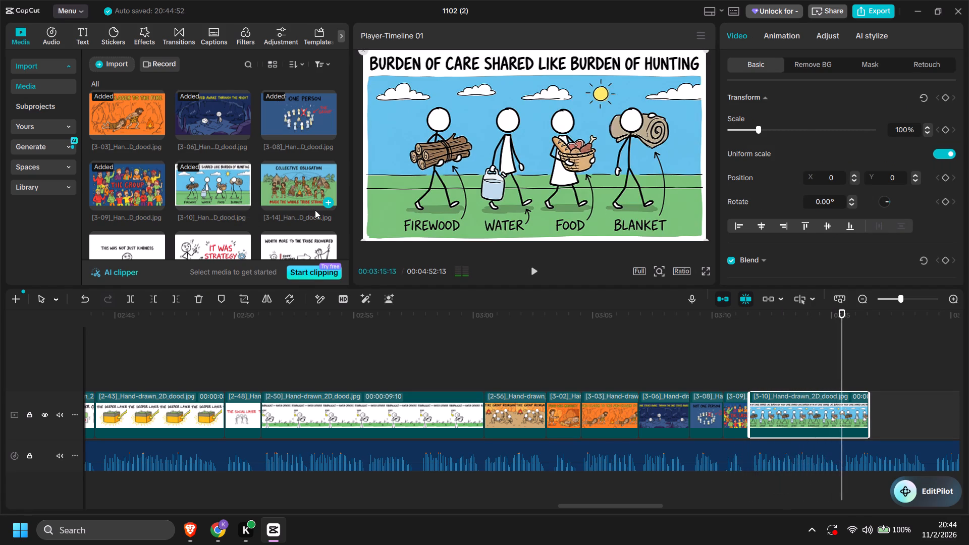
pyautogui.write('w')
# Add [3-14]_Hand-drawn_2D_dood.jpg after the [3-10] clip, play its narration and trim the new clip's end at 00:03:19:08.
pyautogui.click(327, 200)
pyautogui.press('space')
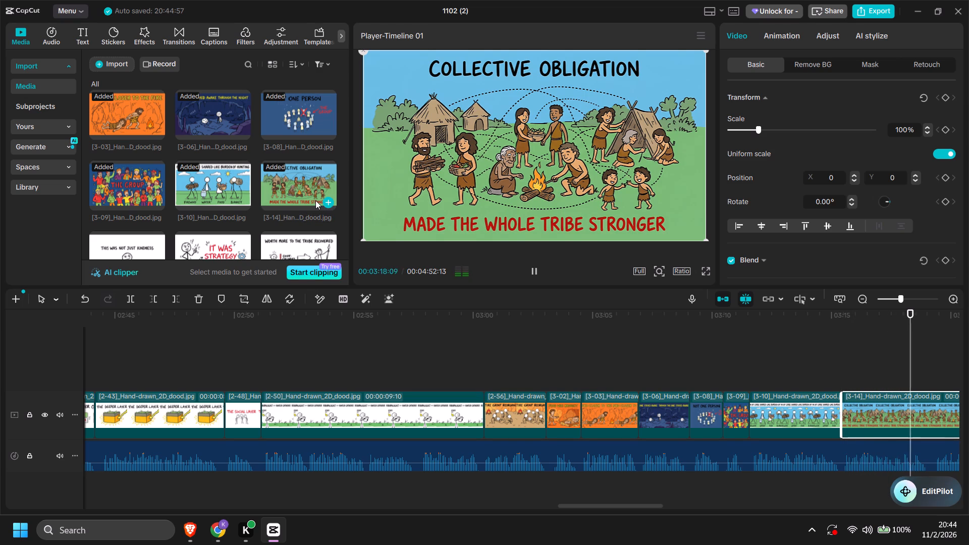
pyautogui.press('space')
pyautogui.write('w')
# Add [3-18]_Hand-drawn_2D_dood.jpg after the [3-14] clip, play and replay its narration, and trim the new clip's end at 00:03:21:04.
pyautogui.scroll(-1, 171, 177)
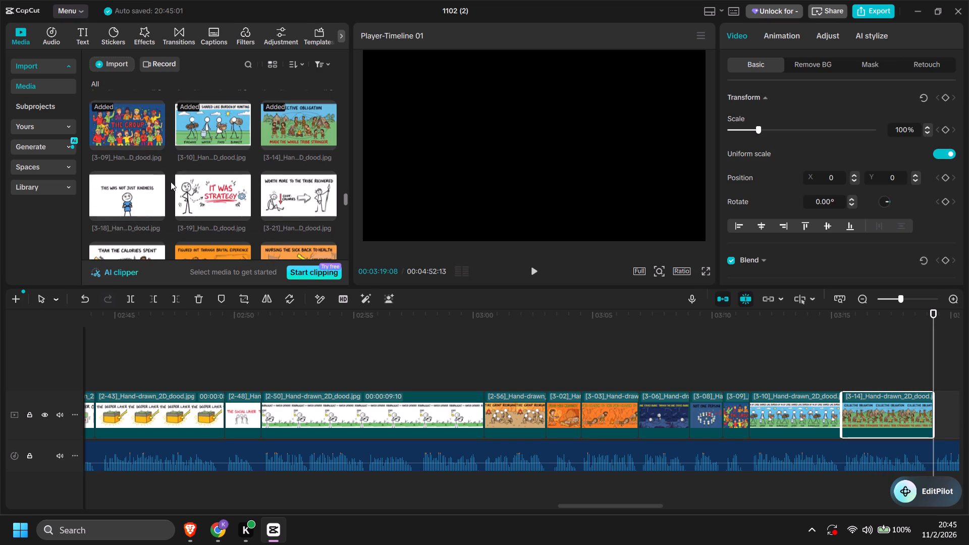
pyautogui.scroll(-1, 171, 182)
pyautogui.click(153, 211)
pyautogui.press('space')
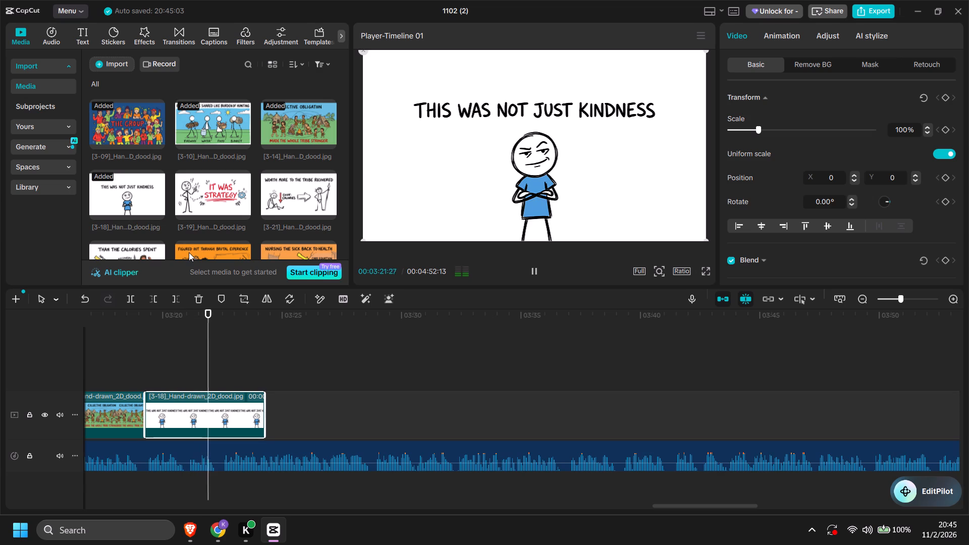
pyautogui.press('space')
pyautogui.click(182, 337)
pyautogui.press('space')
pyautogui.press('space')
pyautogui.press('w')
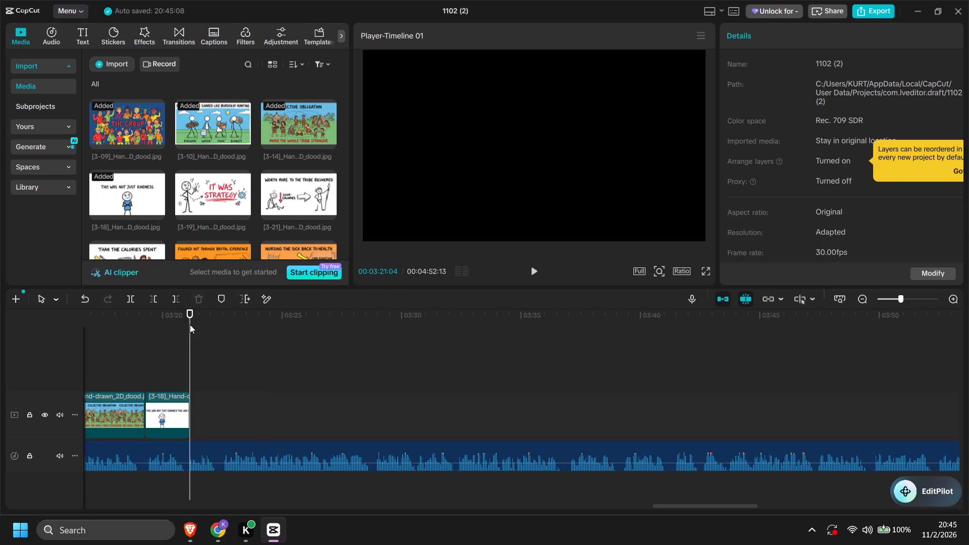
# Add [3-19]_Hand-drawn_2D_dood.jpg after the [3-18] clip, play its narration and trim the new clip's end at 00:03:22:12.
pyautogui.click(244, 211)
pyautogui.press('space')
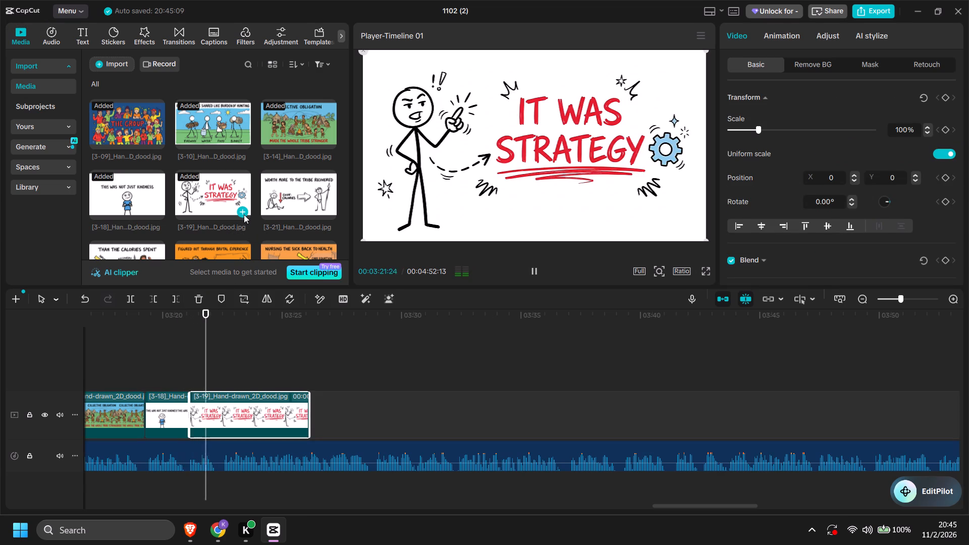
pyautogui.press('space')
pyautogui.write('w')
# Add [3-21]_Hand-drawn_2D_dood.jpg after the [3-19] clip and play and replay its narration up to the cut point.
pyautogui.click(329, 216)
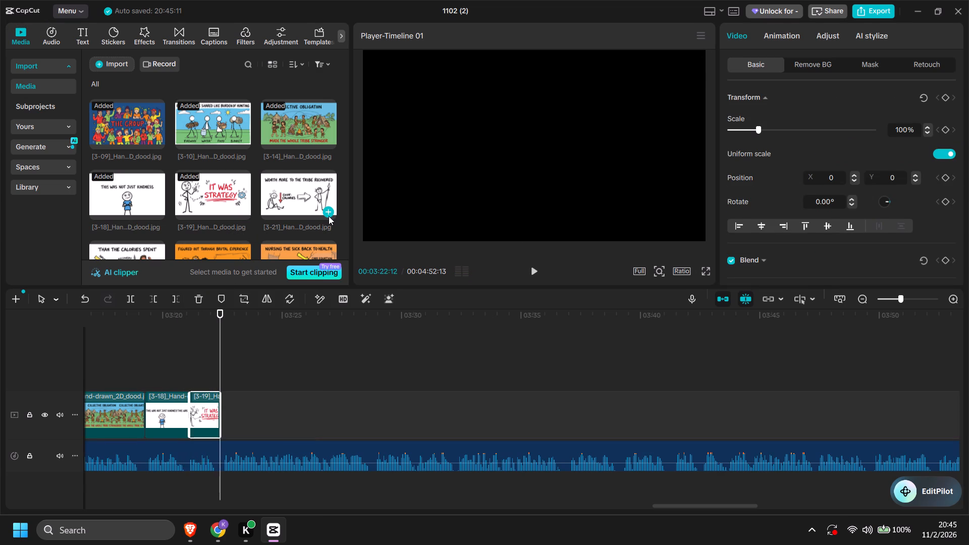
pyautogui.press('space')
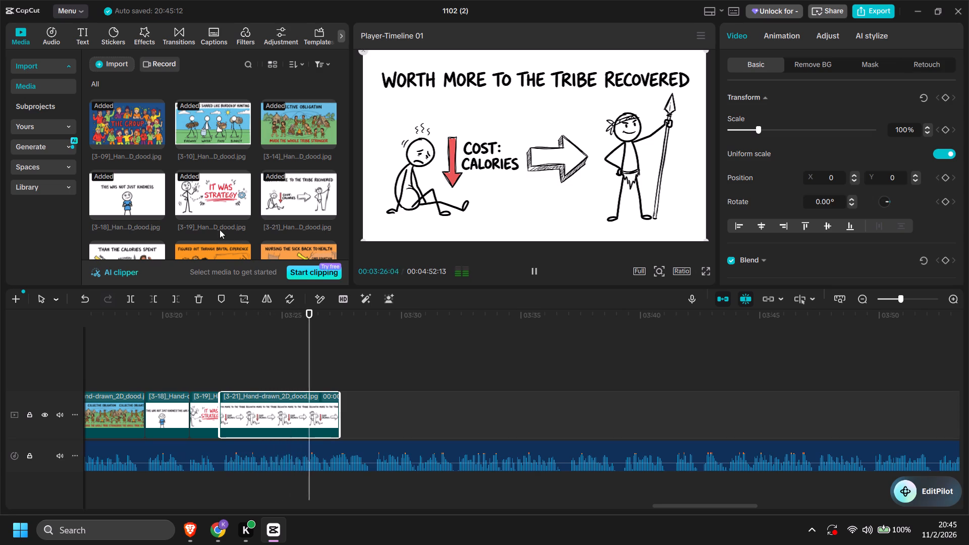
pyautogui.click(243, 343)
pyautogui.press('space')
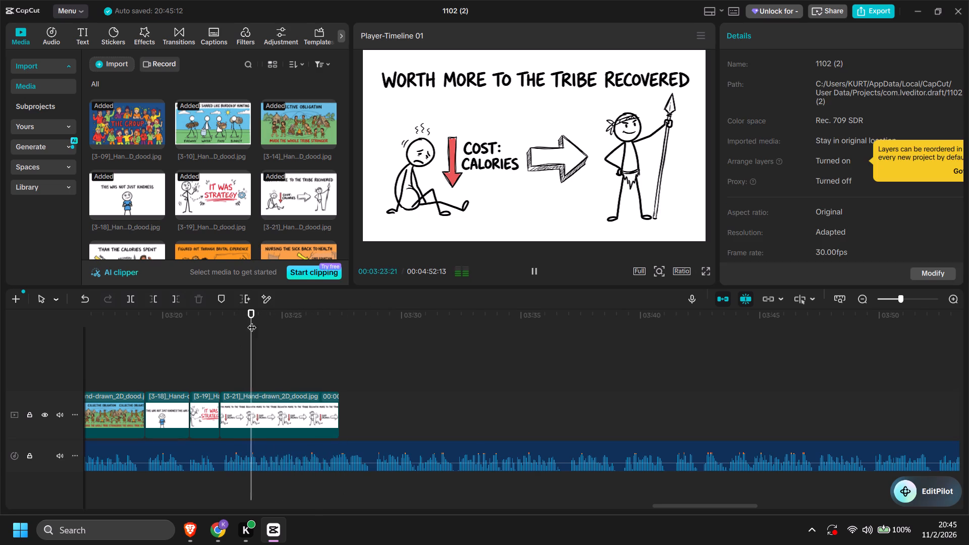
pyautogui.scroll(-1, 245, 255)
pyautogui.press('space')
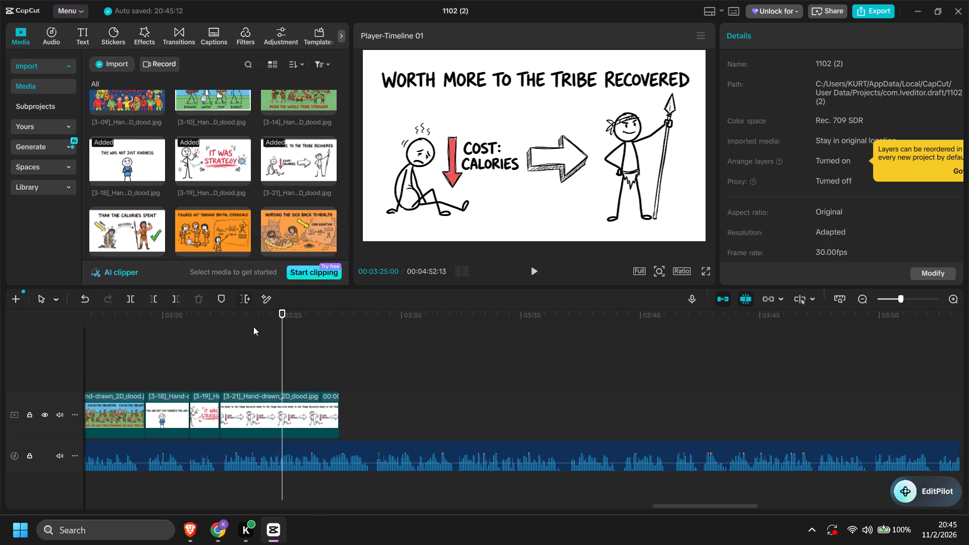
pyautogui.click(253, 344)
pyautogui.press('space')
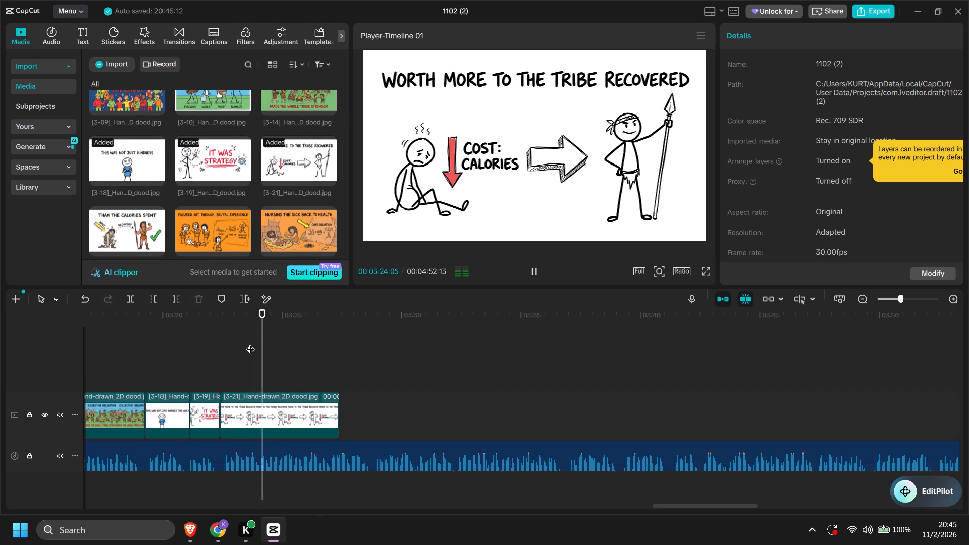
pyautogui.press('space')
pyautogui.press('space')
pyautogui.press('space')
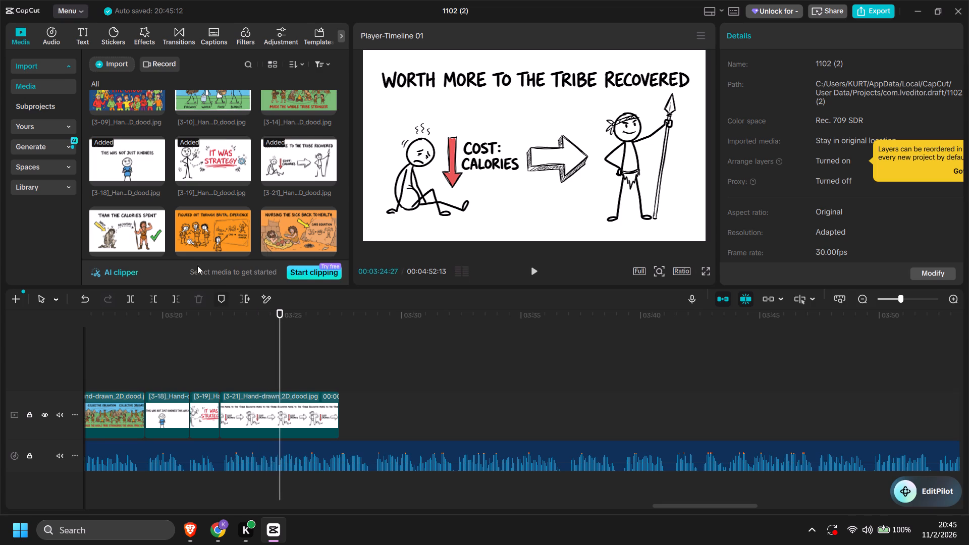
pyautogui.press('space')
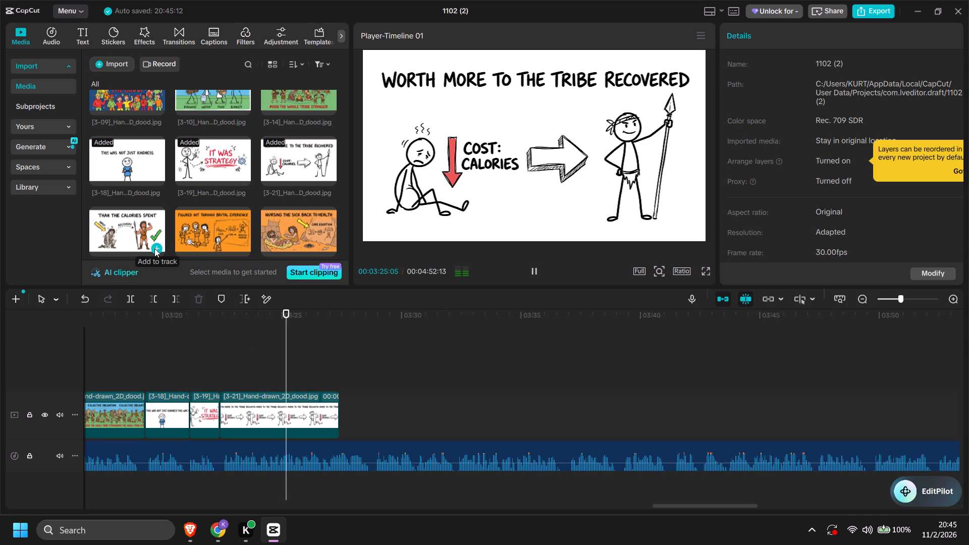
pyautogui.press('space')
pyautogui.press('space')
pyautogui.press('space')
pyautogui.press('space')
pyautogui.press('space')
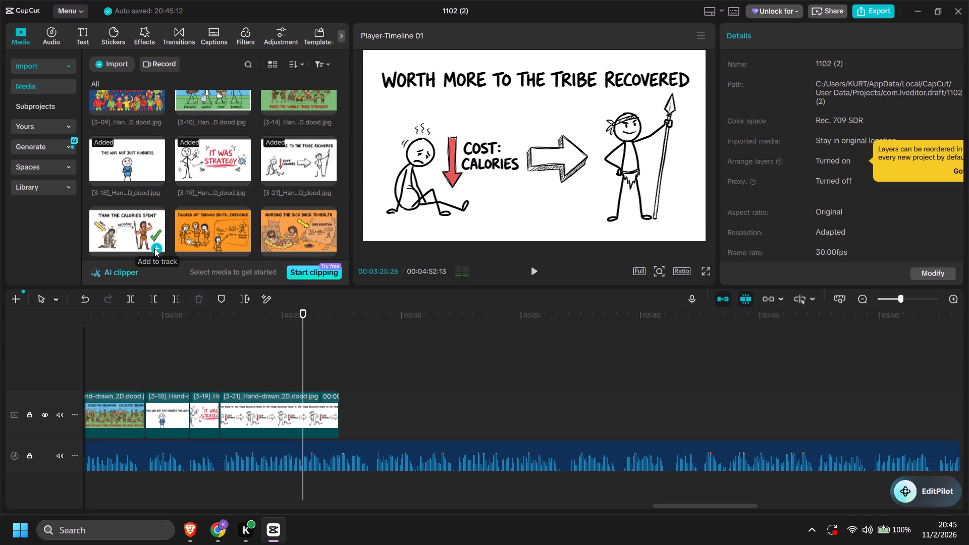
# Add [3-25]_Hand-drawn_2D_dood.jpg after the [3-21] clip and trim the [3-21] clip's end at 00:03:25:26.
pyautogui.click(154, 248)
pyautogui.click(280, 400)
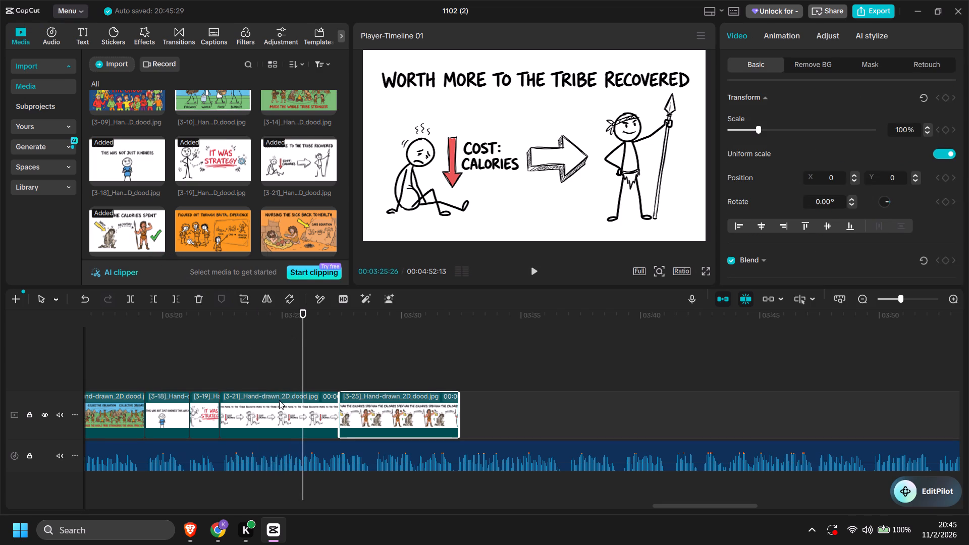
pyautogui.press('w')
# Play the [3-25] clip's narration and trim that clip's end at about 00:03:28:23.
pyautogui.press('space')
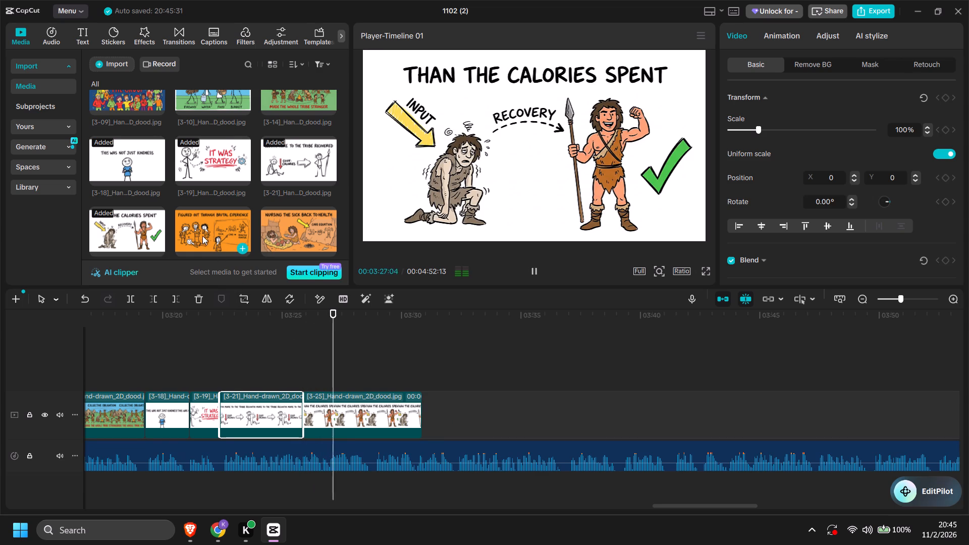
pyautogui.press('space')
pyautogui.press('space')
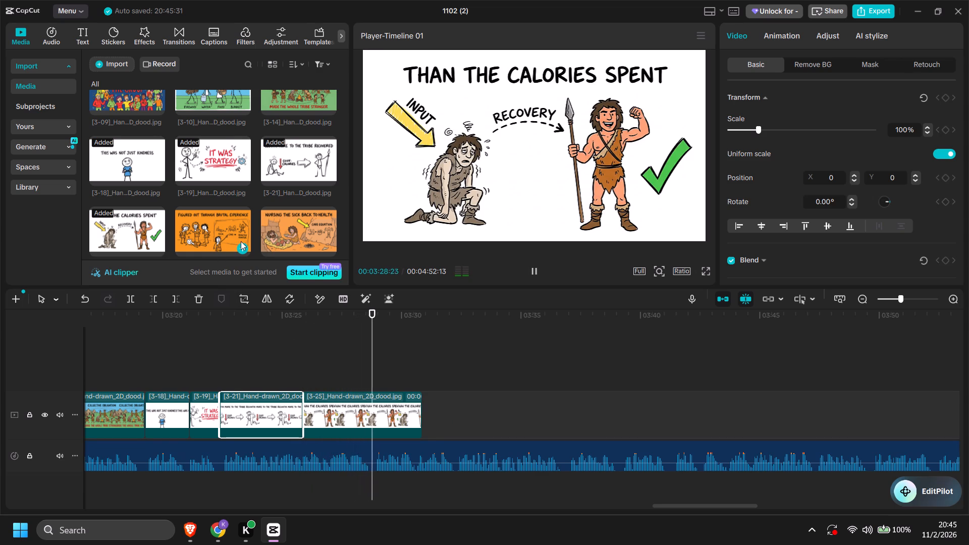
pyautogui.press('space')
pyautogui.write('w')
# Add [3-27]_Hand-drawn_2D_dood.jpg after the [3-25] clip, play its narration and trim the new clip's end at 00:03:32:09.
pyautogui.click(245, 247)
pyautogui.press('space')
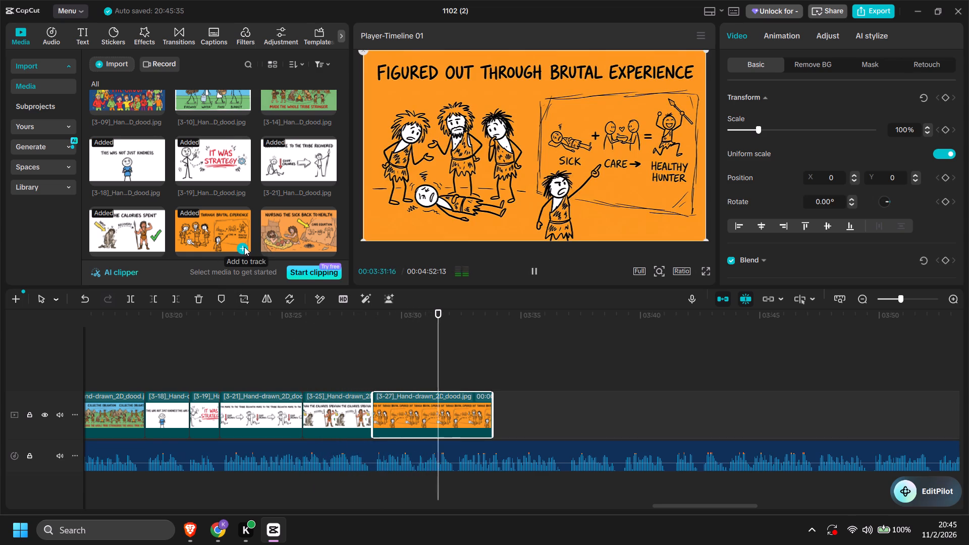
pyautogui.press('w')
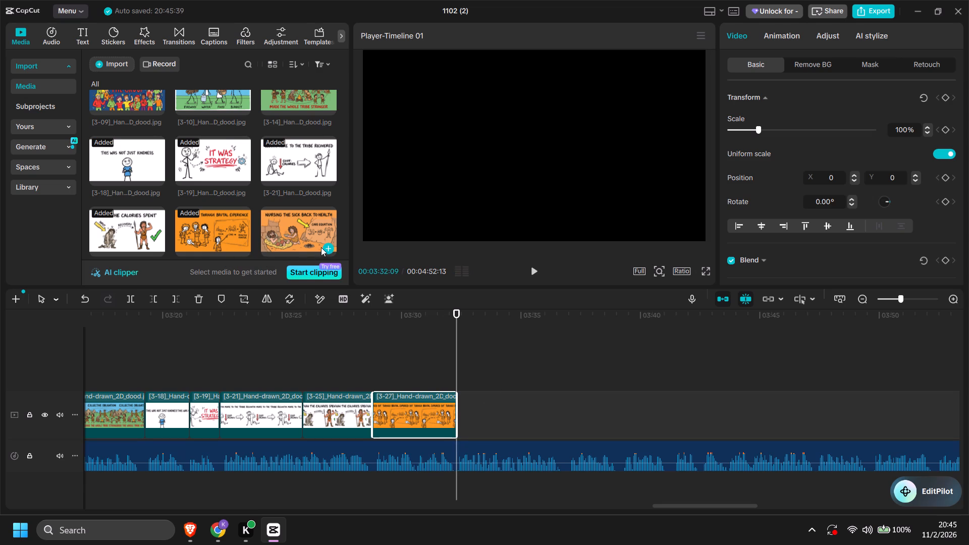
# Add [3-30]_Hand-drawn_2D_dood.jpg after the [3-27] clip, play its narration and trim the new clip's end at 00:03:36:28.
pyautogui.click(324, 247)
pyautogui.press('space')
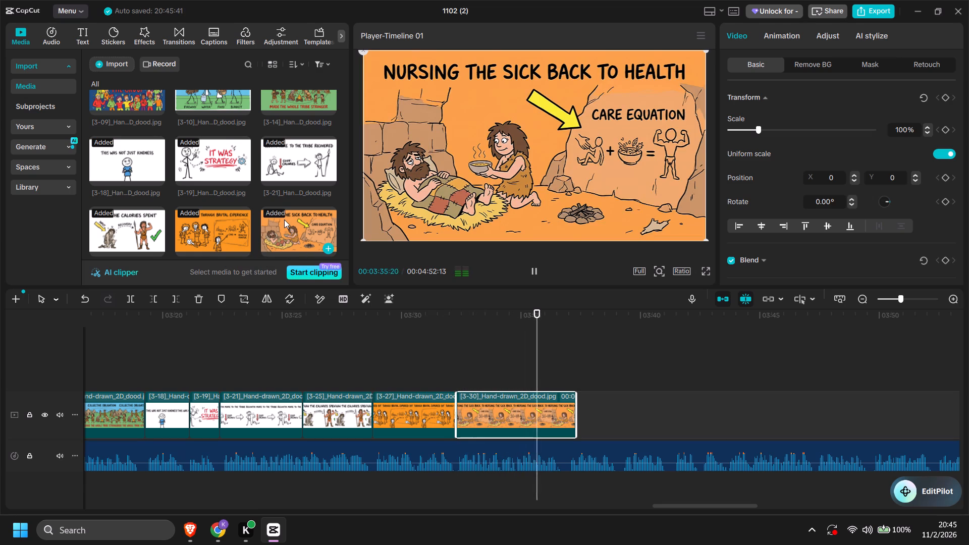
pyautogui.press('w')
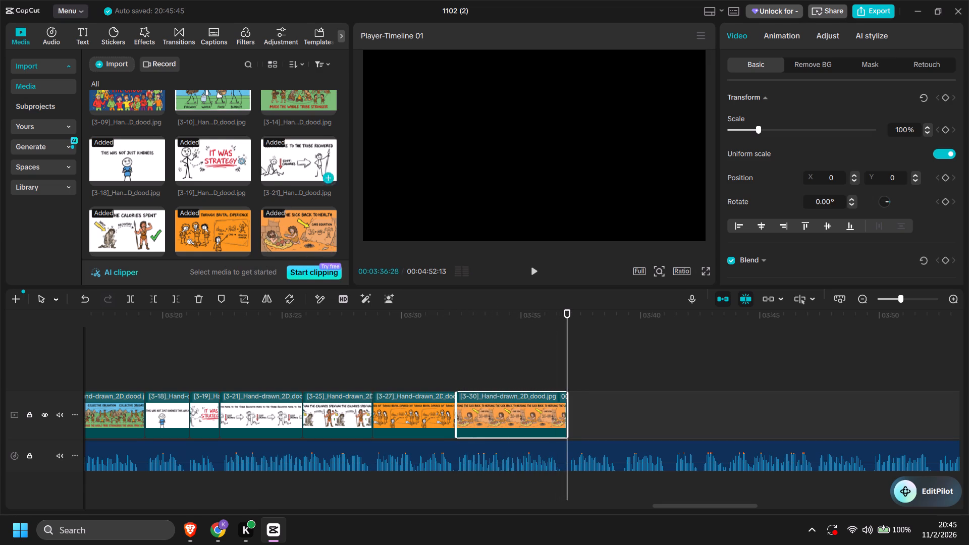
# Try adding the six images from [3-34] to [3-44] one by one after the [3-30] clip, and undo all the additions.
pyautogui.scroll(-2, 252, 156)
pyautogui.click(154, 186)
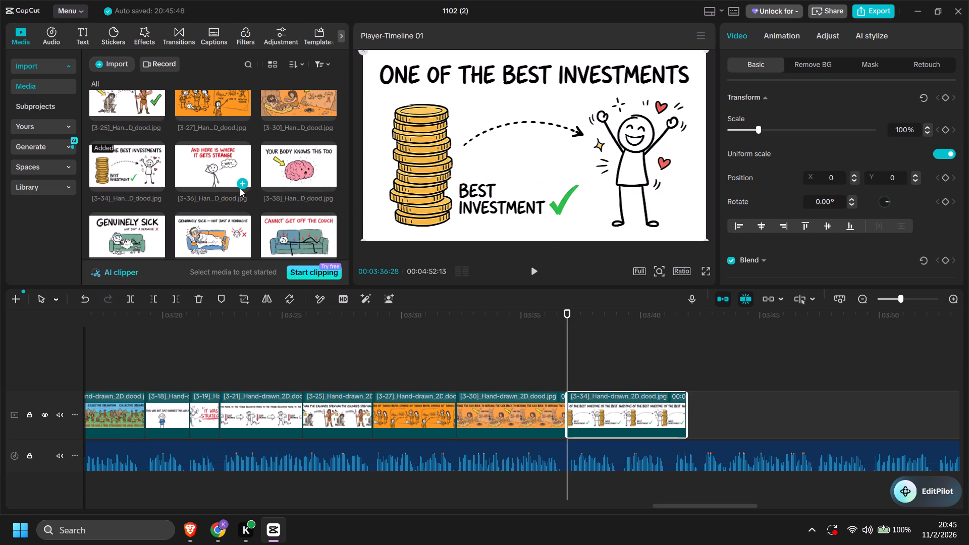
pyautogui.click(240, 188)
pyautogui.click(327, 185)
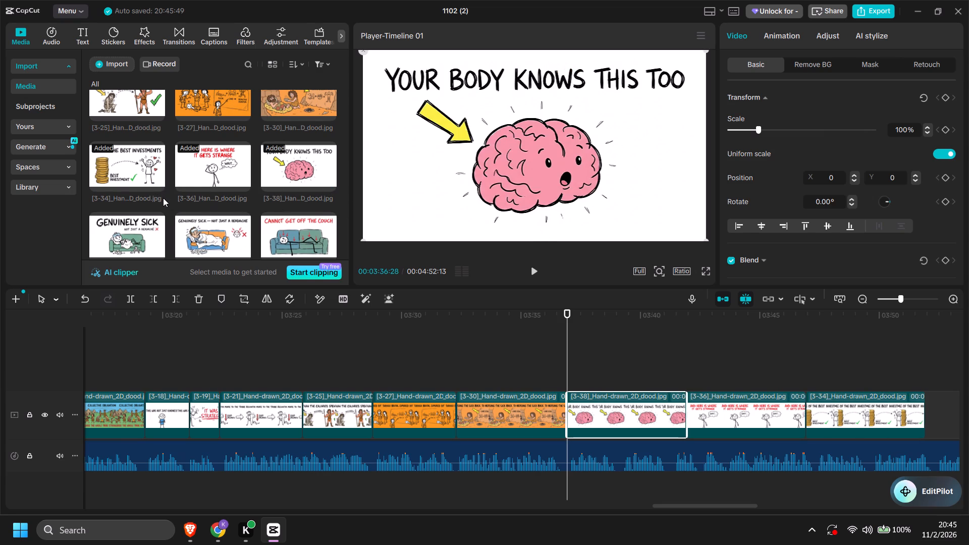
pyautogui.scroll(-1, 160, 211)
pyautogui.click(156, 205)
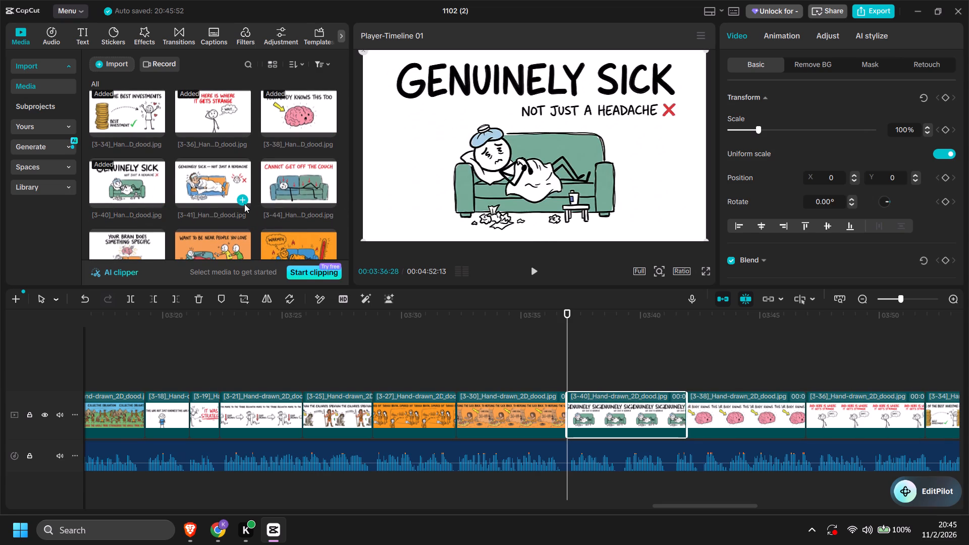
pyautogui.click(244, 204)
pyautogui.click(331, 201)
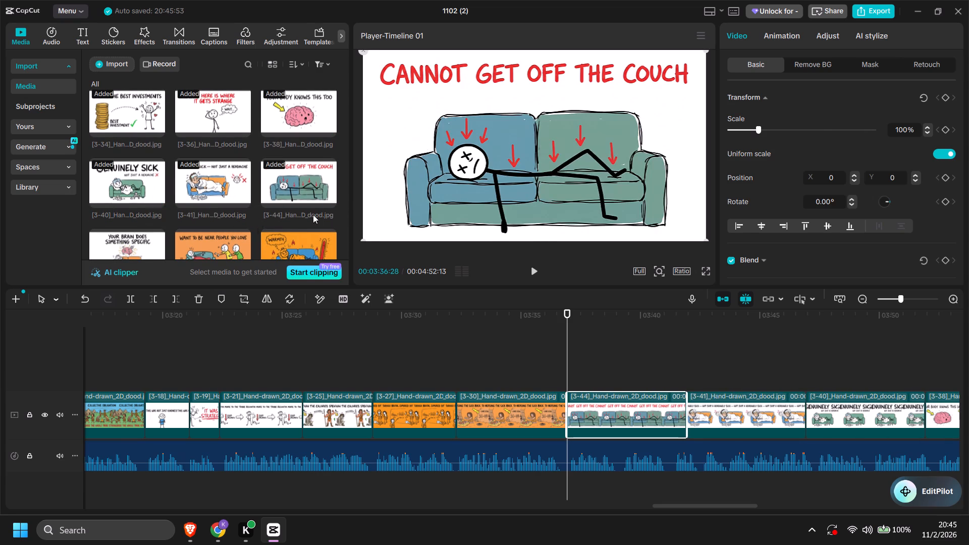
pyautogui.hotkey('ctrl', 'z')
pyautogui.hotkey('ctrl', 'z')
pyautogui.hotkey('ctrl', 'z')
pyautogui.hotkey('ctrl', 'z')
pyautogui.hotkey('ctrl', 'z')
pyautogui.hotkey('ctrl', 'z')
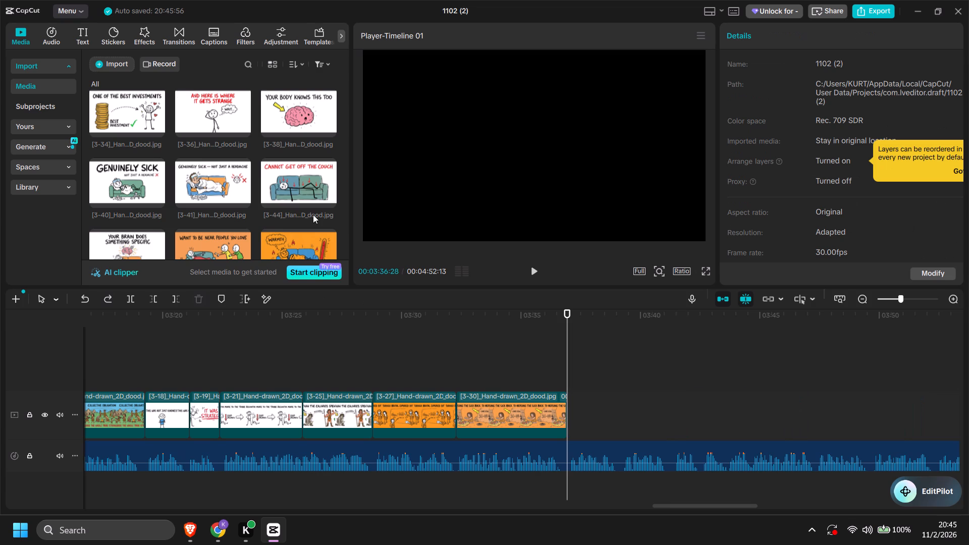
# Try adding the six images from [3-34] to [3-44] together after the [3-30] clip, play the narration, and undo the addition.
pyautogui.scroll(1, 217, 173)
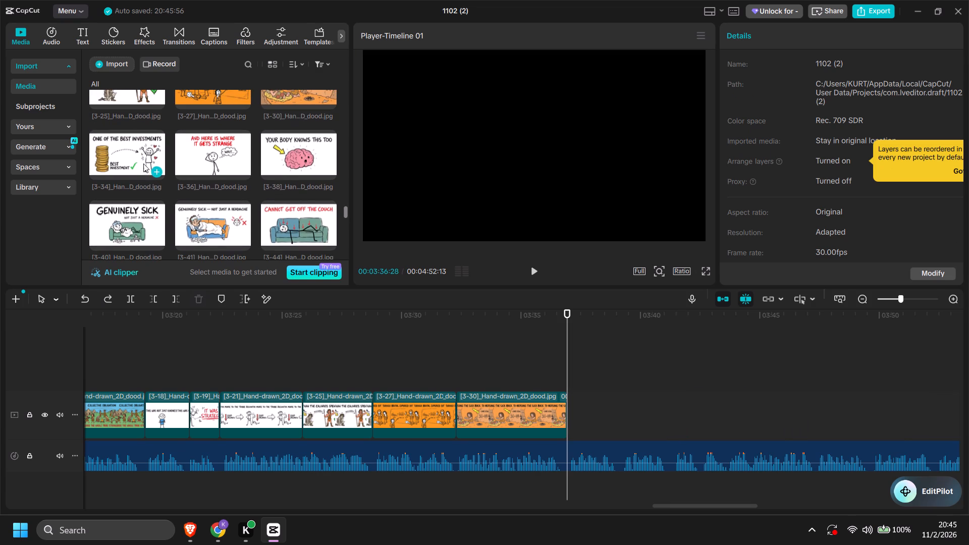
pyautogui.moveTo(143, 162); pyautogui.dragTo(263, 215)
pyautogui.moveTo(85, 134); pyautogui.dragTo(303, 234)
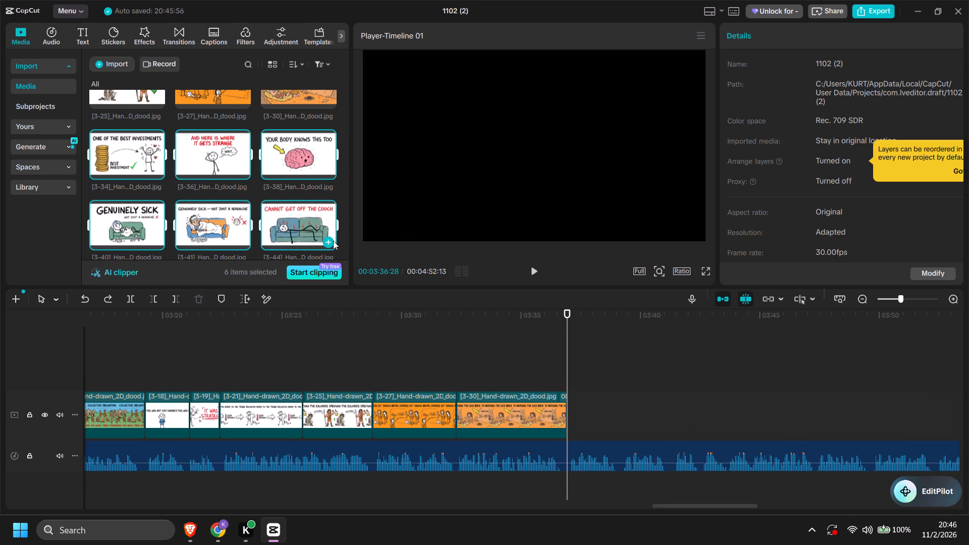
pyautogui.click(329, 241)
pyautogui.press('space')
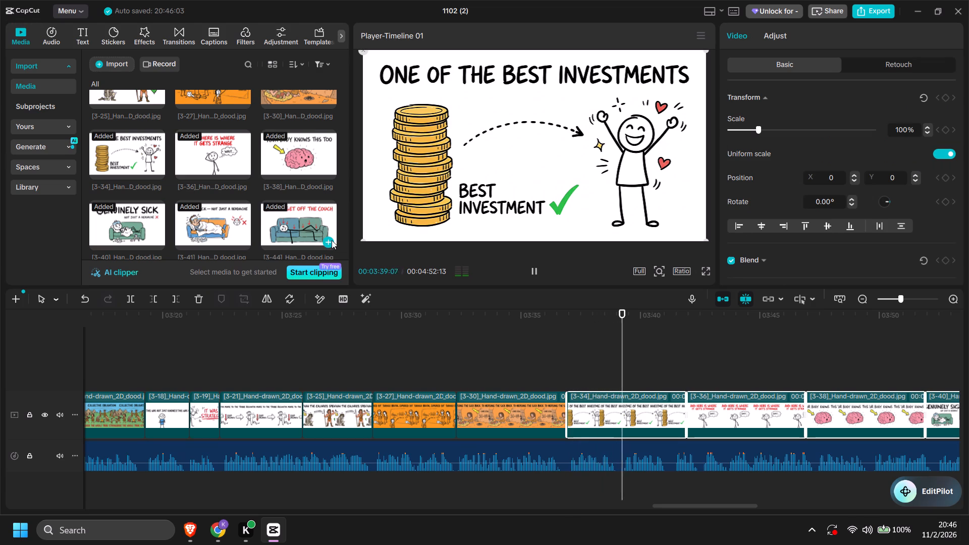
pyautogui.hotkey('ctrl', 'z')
# Replay the narration within the [3-30] clip and trim that clip's end at 00:03:34:24.
pyautogui.click(482, 352)
pyautogui.press('space')
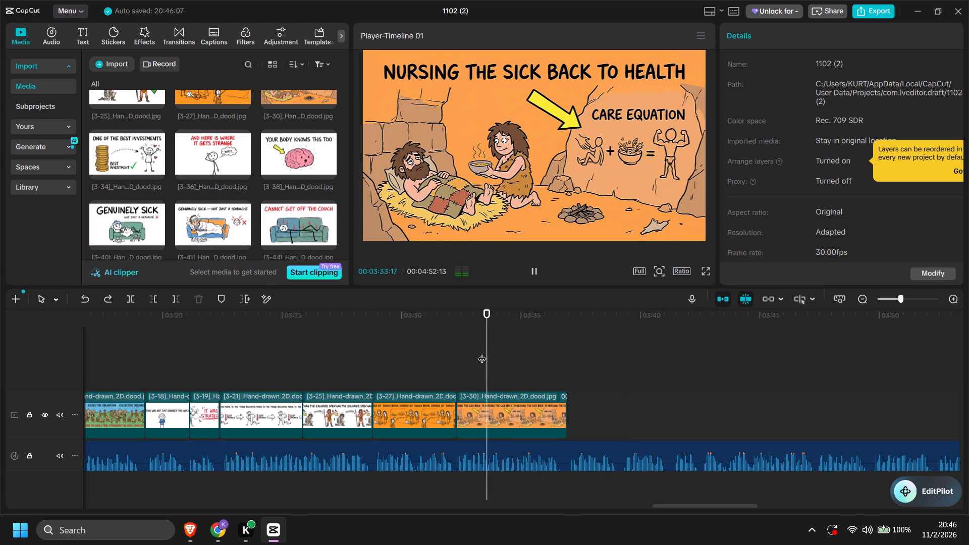
pyautogui.press('space')
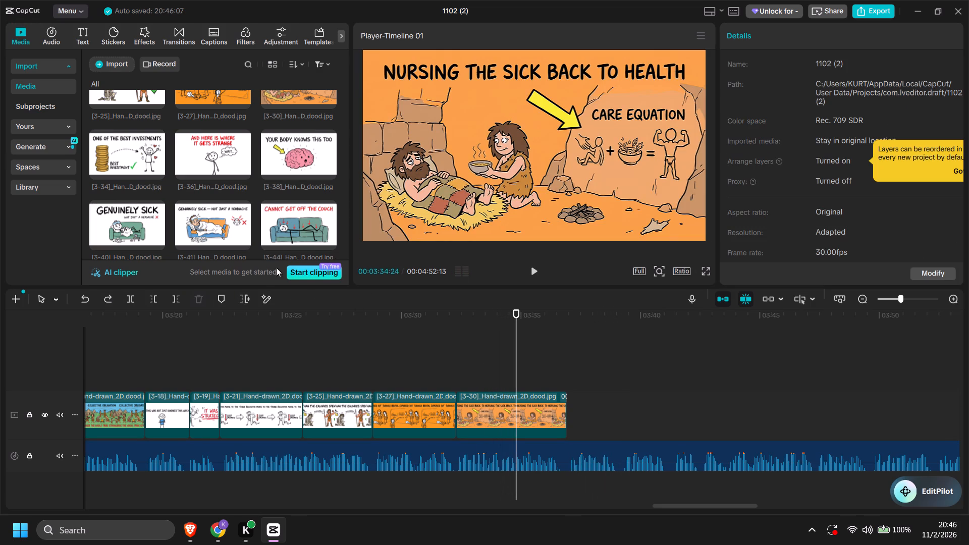
pyautogui.press('w')
# Add [3-34]_Hand-drawn_2D_dood.jpg after the [3-30] clip, play its narration and trim the new clip's end at 00:03:36:29.
pyautogui.click(155, 175)
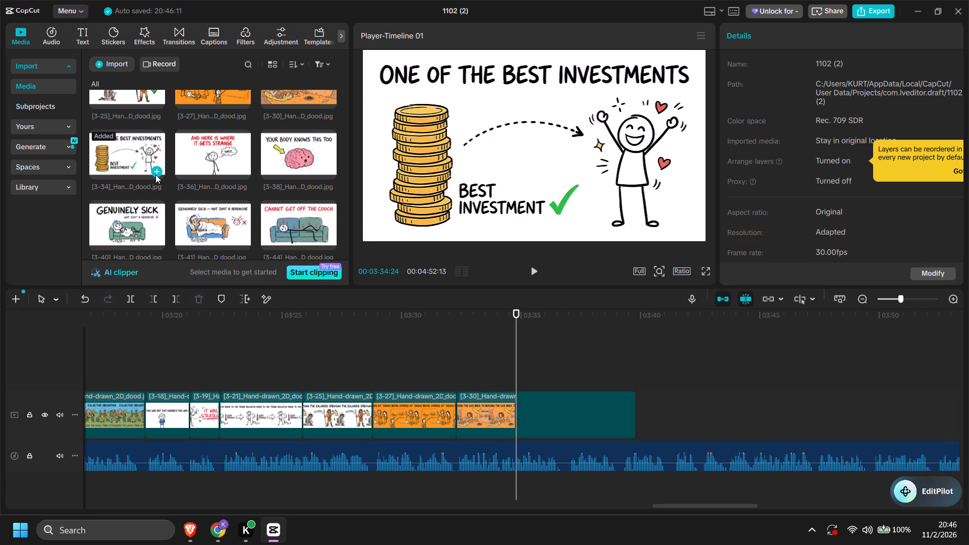
pyautogui.press('space')
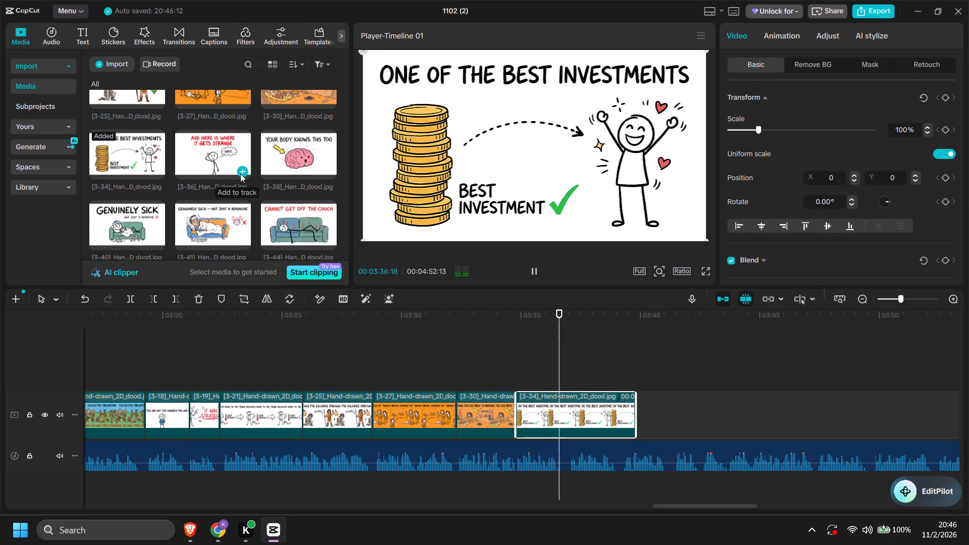
pyautogui.press('space')
pyautogui.press('space')
pyautogui.write('w')
# Add [3-36]_Hand-drawn_2D_dood.jpg after the [3-34] clip, play its narration and trim the new clip's end at 00:03:39:02.
pyautogui.click(244, 174)
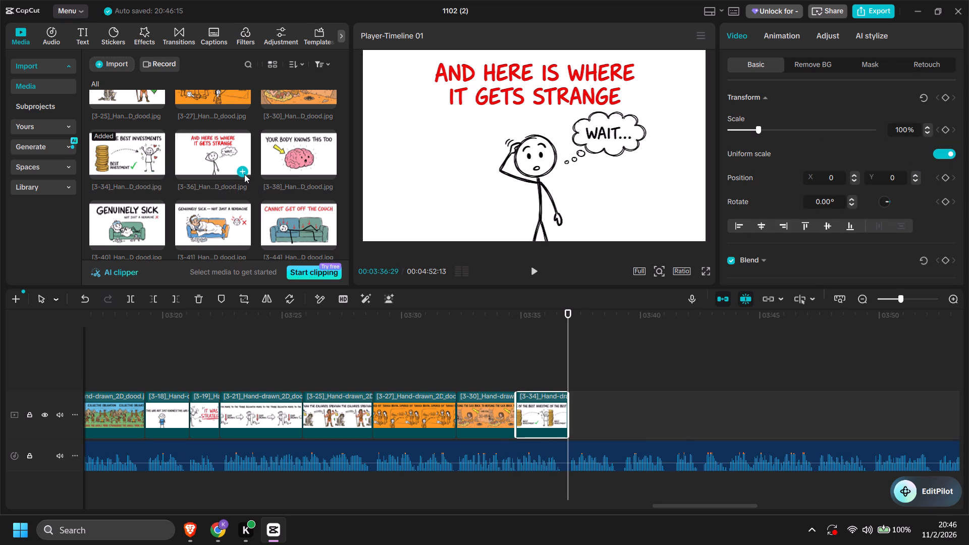
pyautogui.press('space')
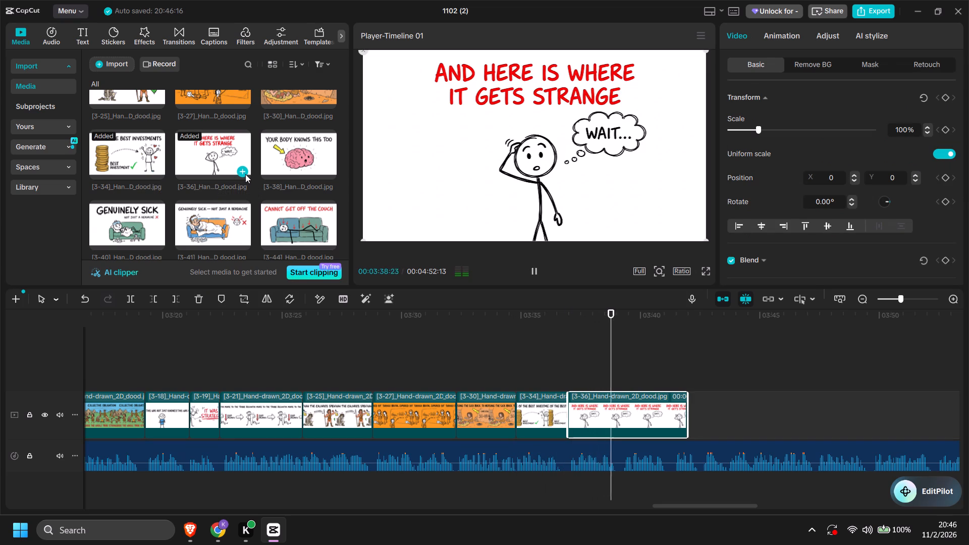
pyautogui.press('space')
pyautogui.write('w')
# Add [3-38]_Hand-drawn_2D_dood.jpg after the [3-36] clip, play its narration and trim the new clip's end at 00:03:41:08.
pyautogui.click(329, 174)
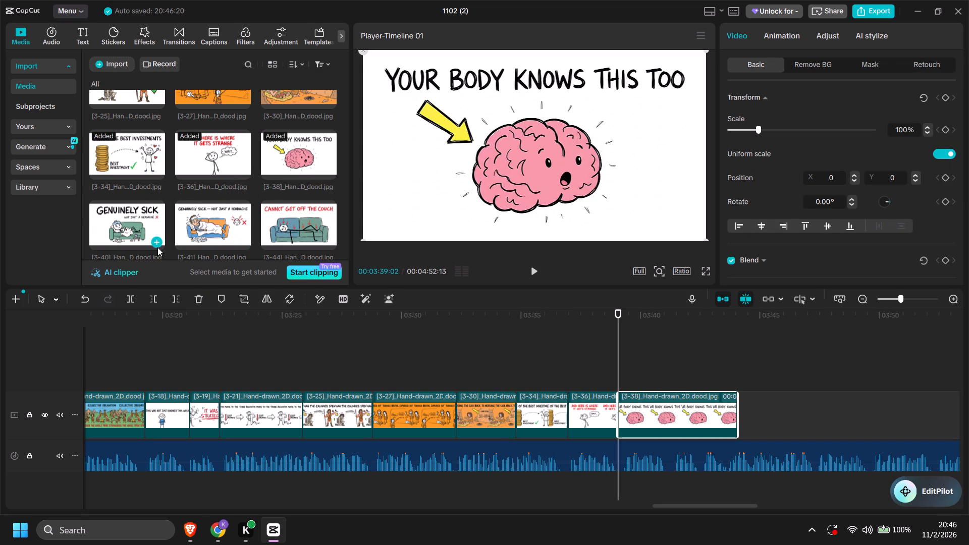
pyautogui.press('space')
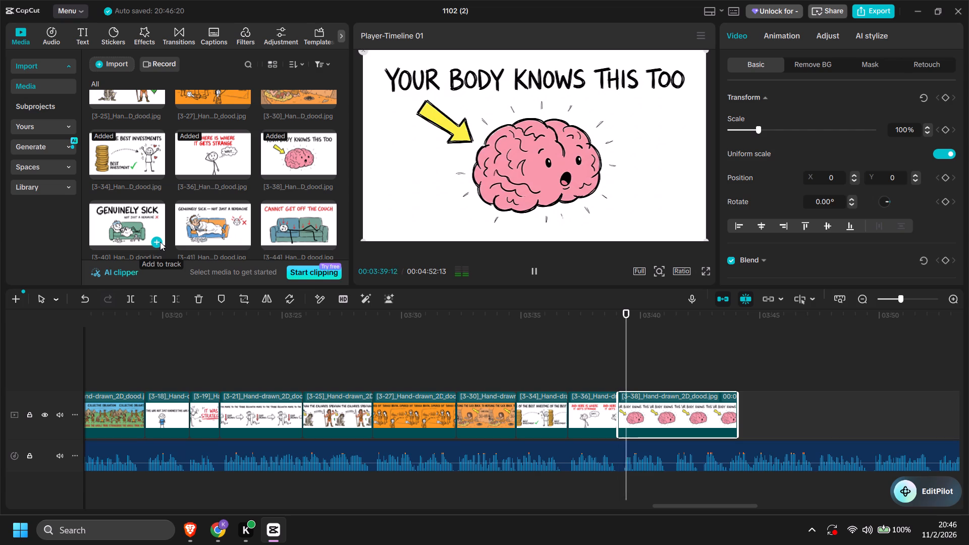
pyautogui.press('space')
pyautogui.write('w')
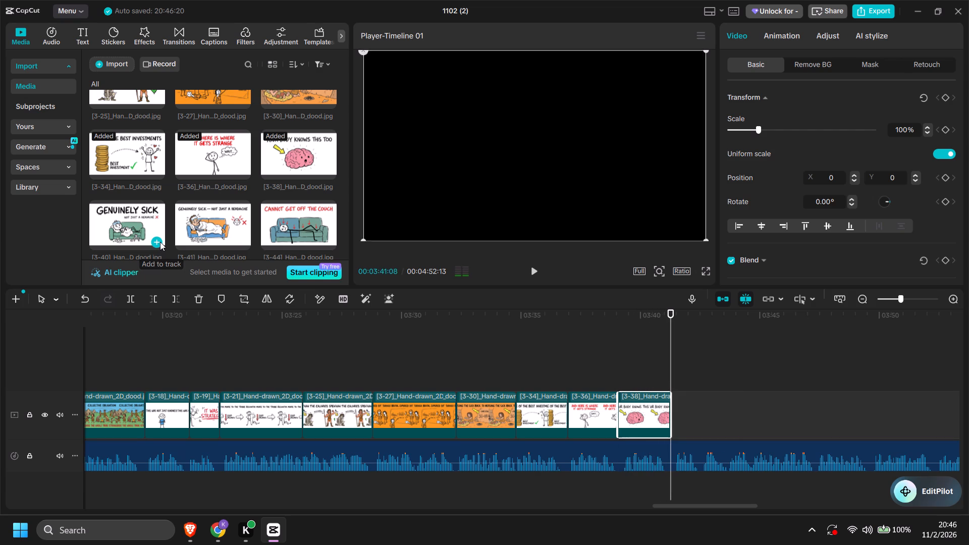
# Add [3-40]_Hand-drawn_2D_dood.jpg after the [3-38] clip, play its narration and trim the new clip's end at 00:03:42:16.
pyautogui.click(160, 242)
pyautogui.press('space')
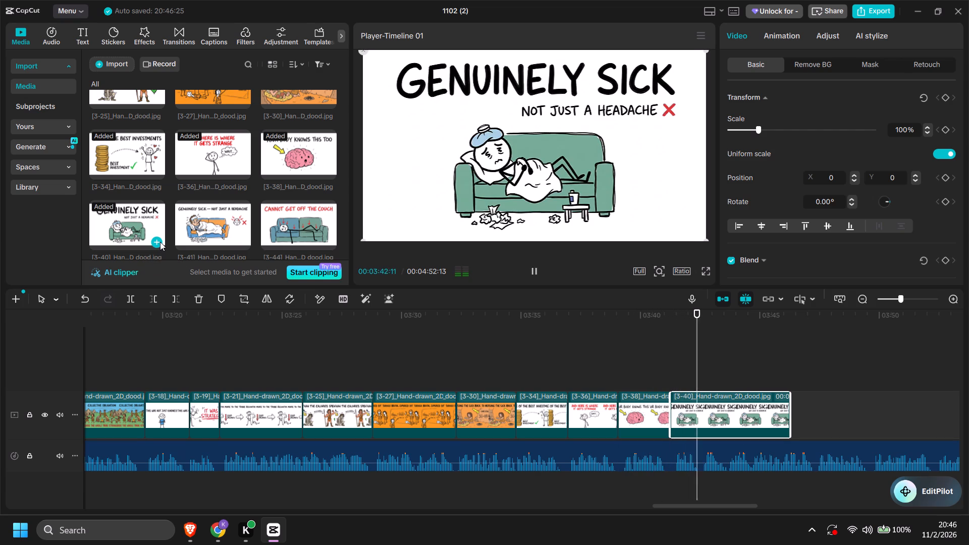
pyautogui.press('space')
pyautogui.write('w')
pyautogui.click(160, 242)
pyautogui.hotkey('ctrl', 'z')
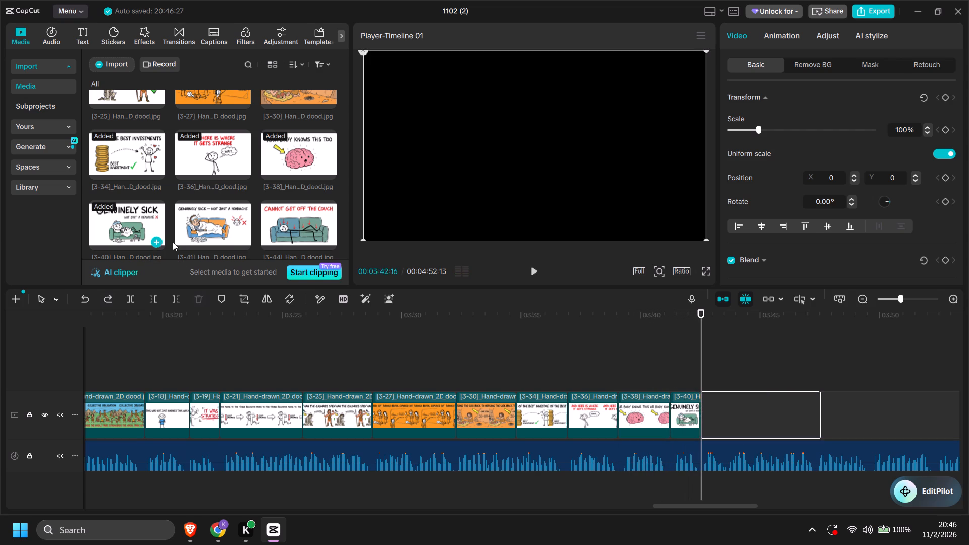
# Add [3-41]_Hand-drawn_2D_dood.jpg after the [3-40] clip, play its narration and trim the new clip's end at 00:03:44:23.
pyautogui.click(243, 243)
pyautogui.write('w')
pyautogui.press('space')
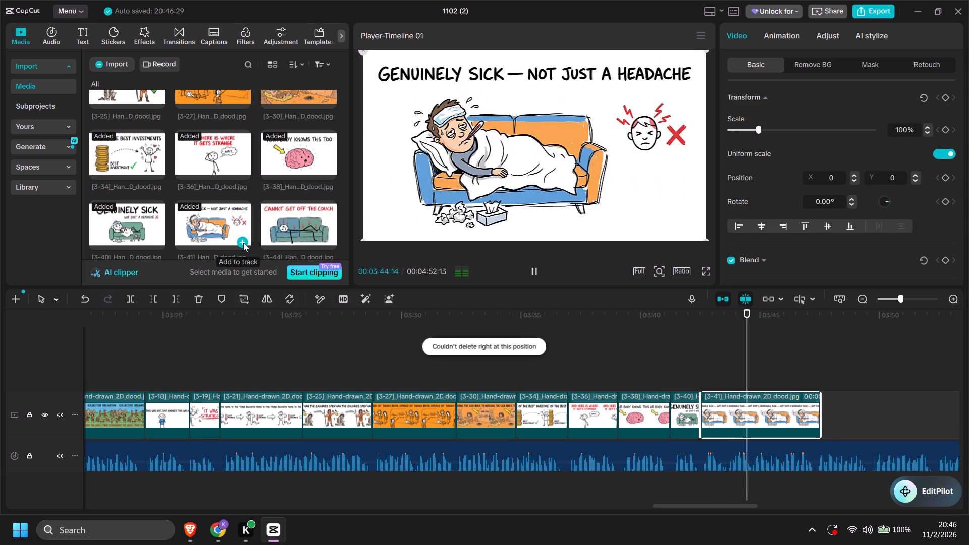
pyautogui.press('space')
pyautogui.write('w')
# Add [3-44]_Hand-drawn_2D_dood.jpg after the [3-41] clip, play its narration and trim the new clip's end at 00:03:47:12.
pyautogui.click(323, 241)
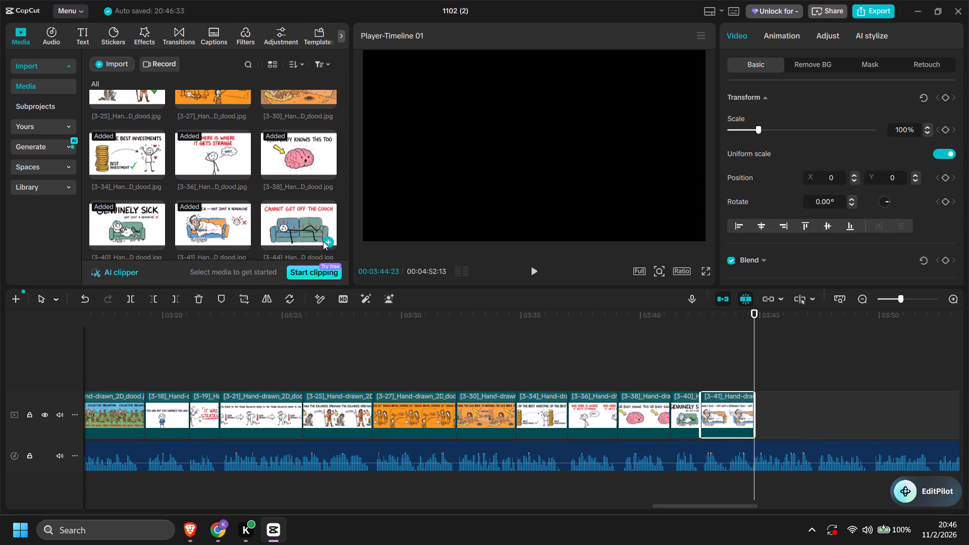
pyautogui.press('space')
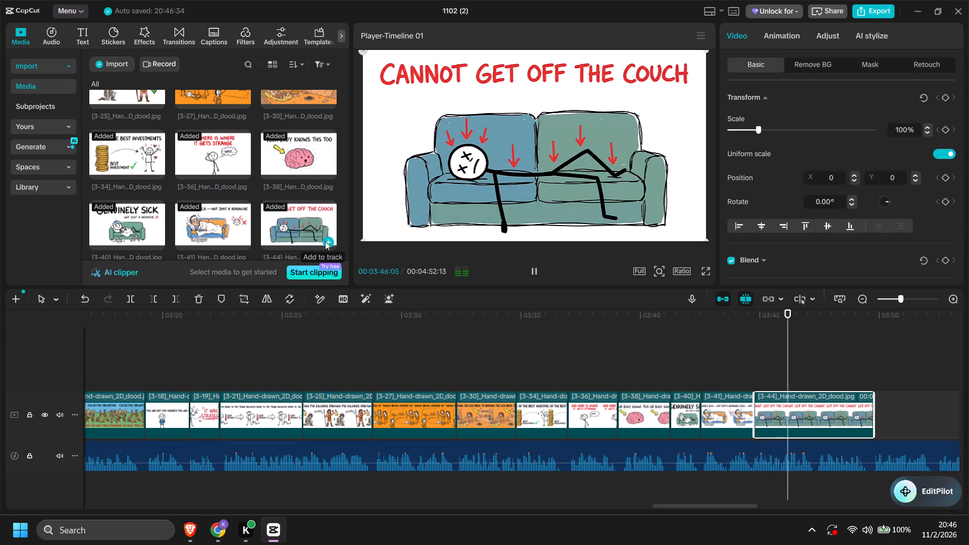
pyautogui.press('space')
pyautogui.write('w')
# Select all 22 remaining images, from [3-46] through [4-48], and add them together after the [3-44] clip.
pyautogui.scroll(-1, 305, 214)
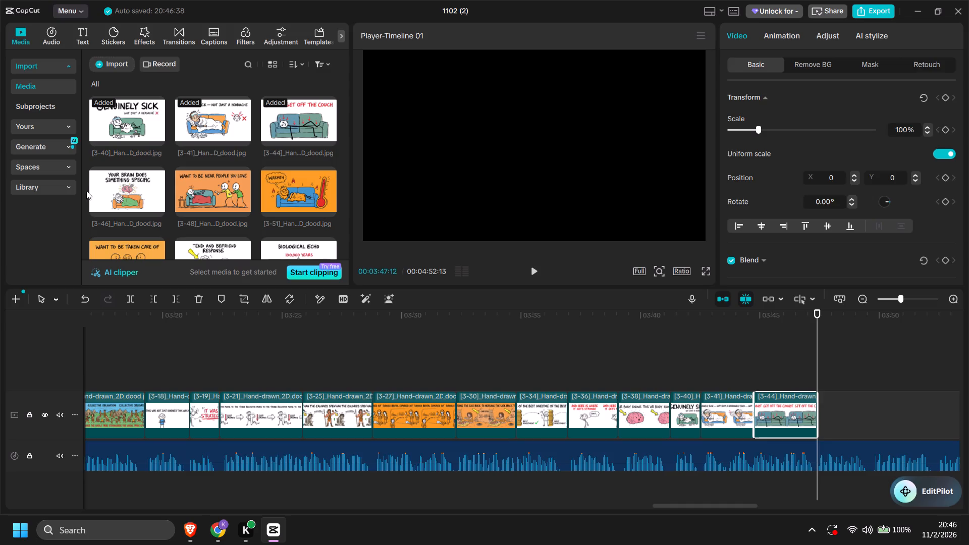
pyautogui.moveTo(86, 191); pyautogui.dragTo(309, 230)
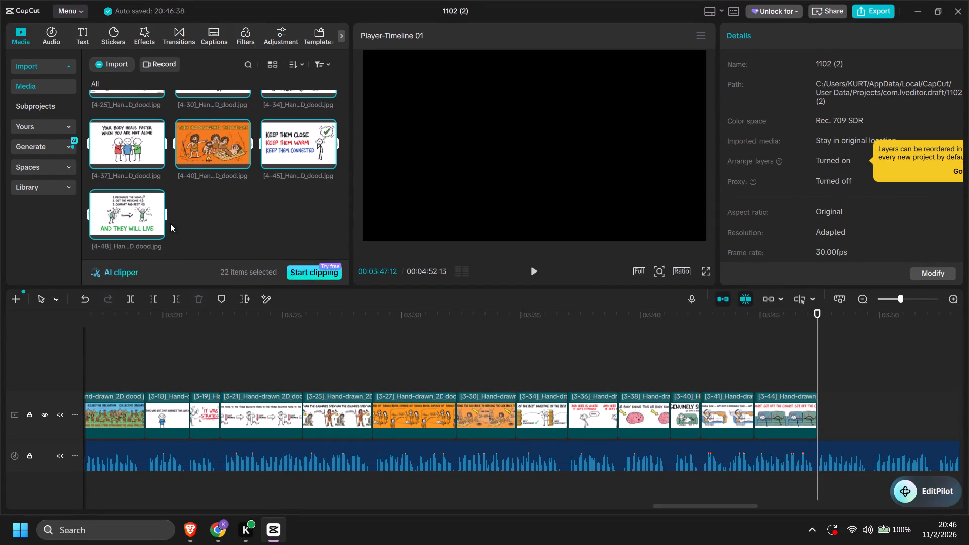
pyautogui.click(156, 235)
# Play the narration over the [3-46] clip and trim the clip's end at about 00:03:49.
pyautogui.press('space')
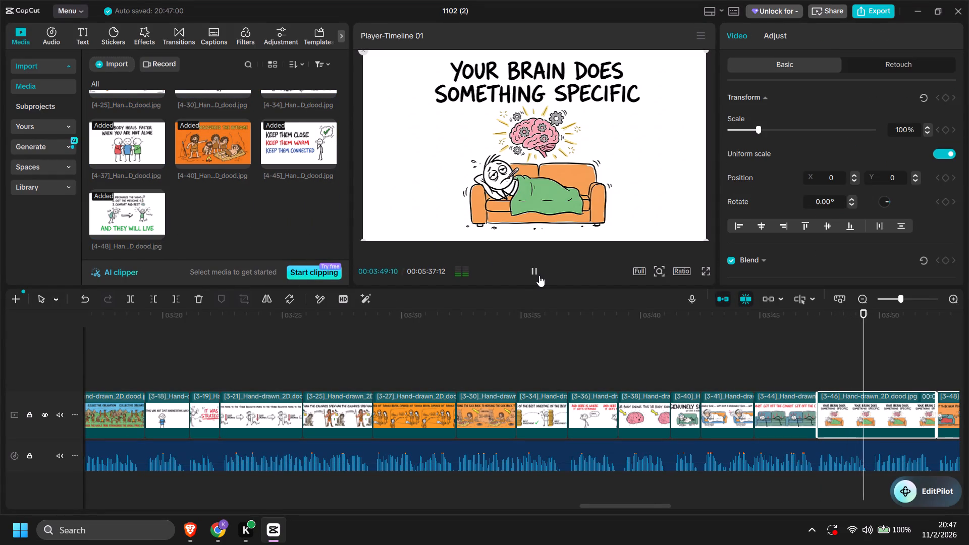
pyautogui.press('space')
pyautogui.write('w')
# Play the narration over the [3-48] clip and trim the clip's end at 00:03:52:11.
pyautogui.press('space')
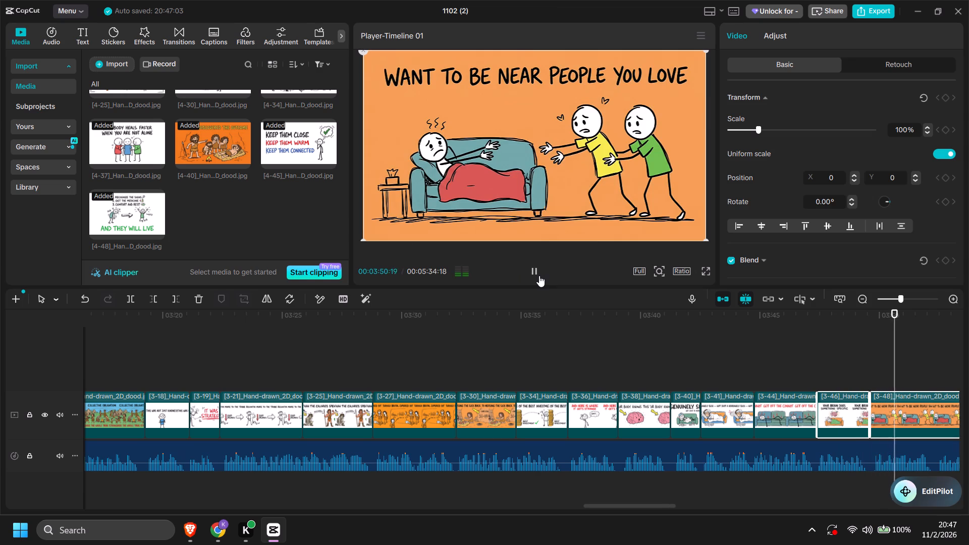
pyautogui.press('w')
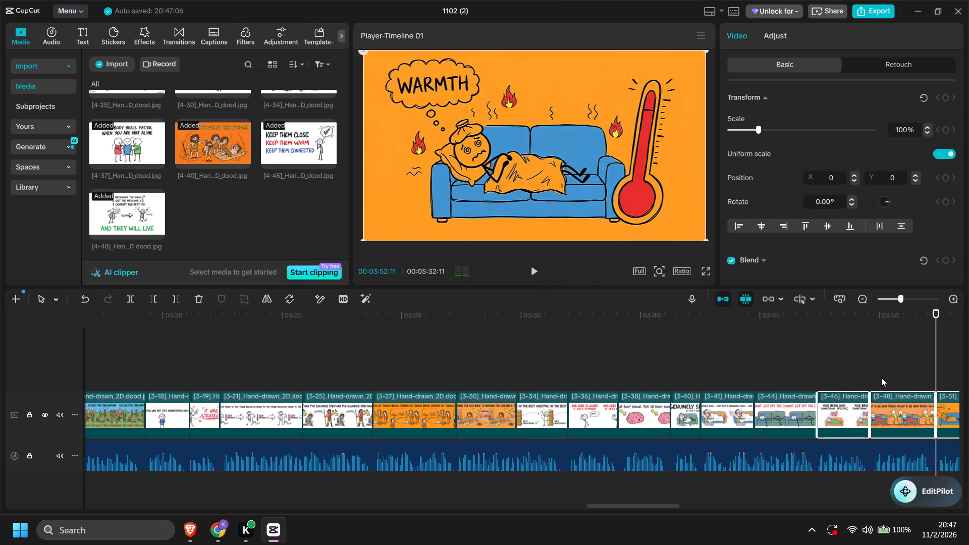
# Play the narration over the [3-51] clip and trim the clip's end at about 00:03:54.
pyautogui.press('space')
pyautogui.press('space')
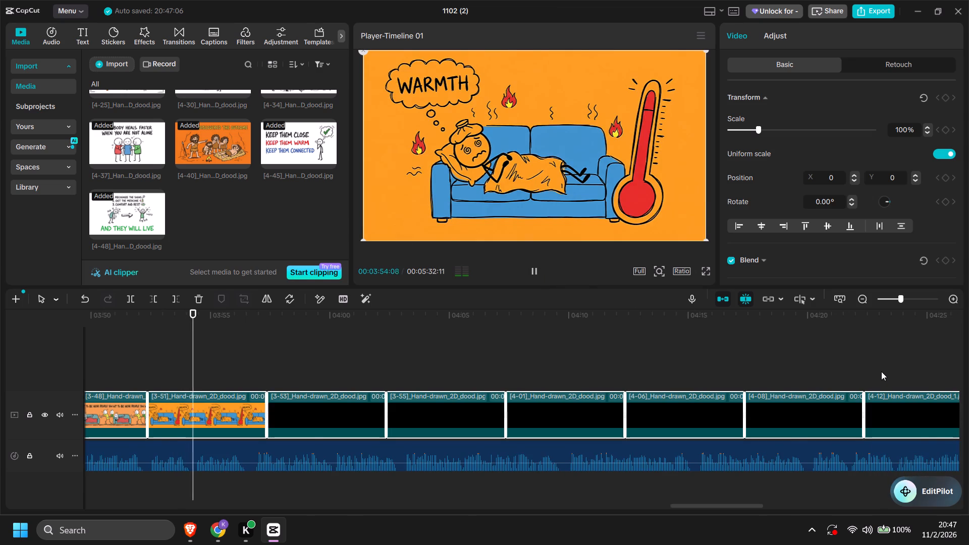
pyautogui.write('w')
# Play the narration over the [3-53] clip and trim the clip's end at about 00:03:56.
pyautogui.press('space')
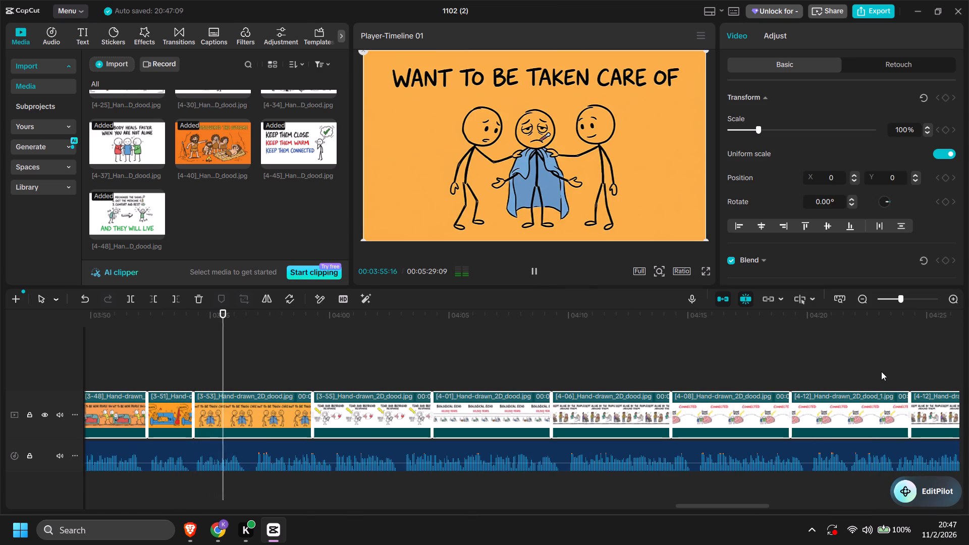
pyautogui.write('w')
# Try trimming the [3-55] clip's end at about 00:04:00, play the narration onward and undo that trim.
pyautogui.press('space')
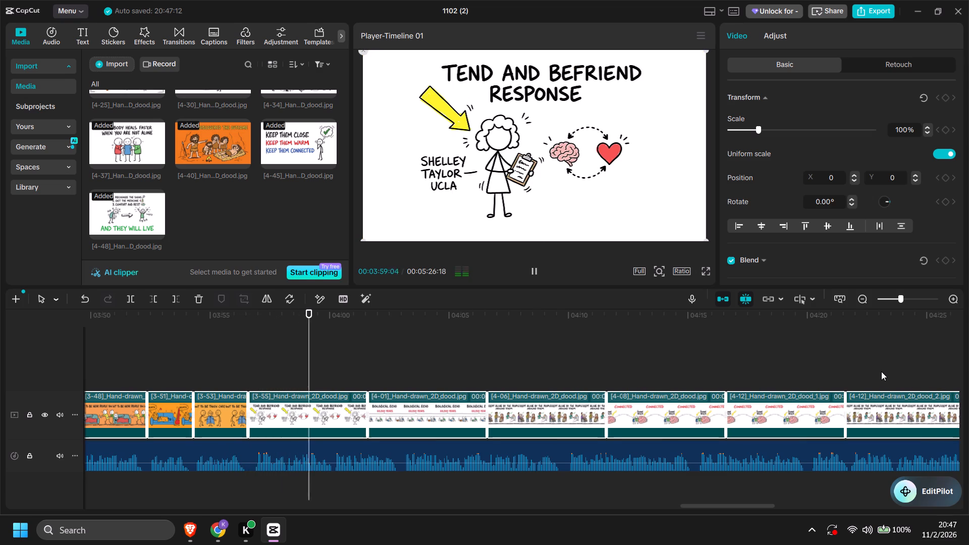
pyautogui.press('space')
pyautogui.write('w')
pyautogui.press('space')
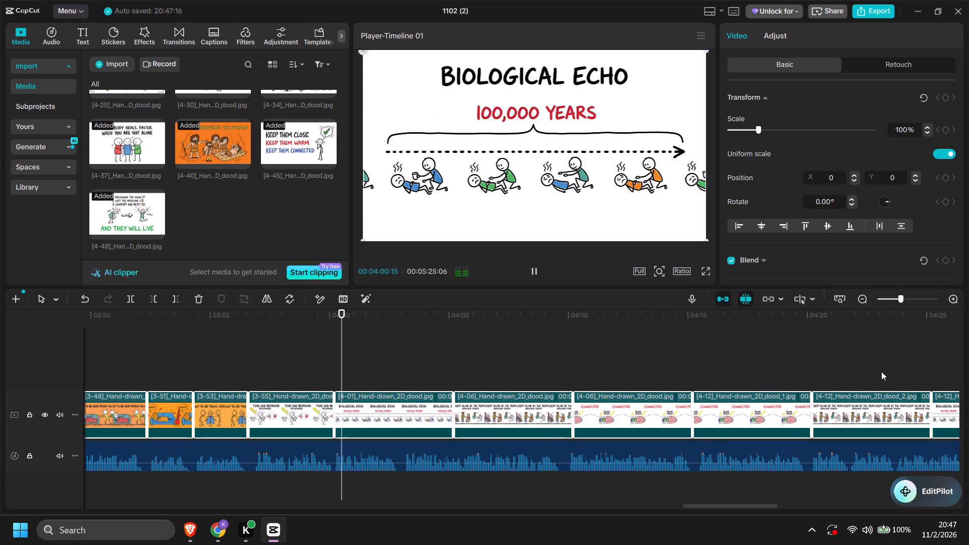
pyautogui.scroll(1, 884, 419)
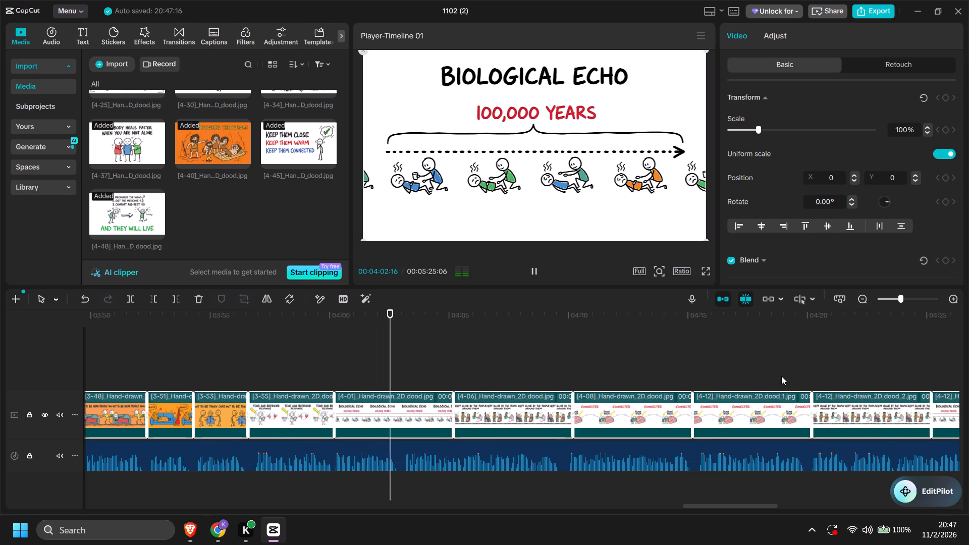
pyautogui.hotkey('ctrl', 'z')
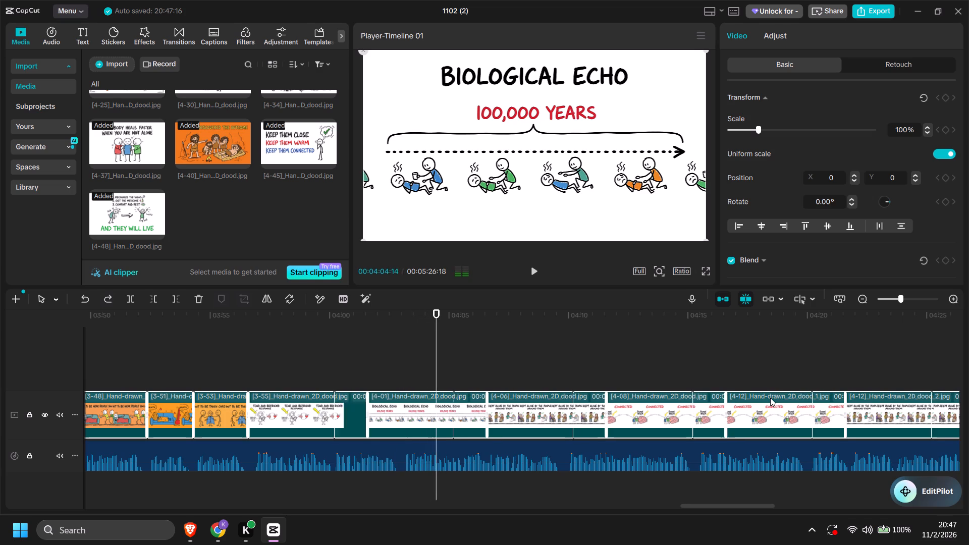
# Extend the end of the [3-55] clip so that it lasts 00:00:06:13.
pyautogui.click(323, 423)
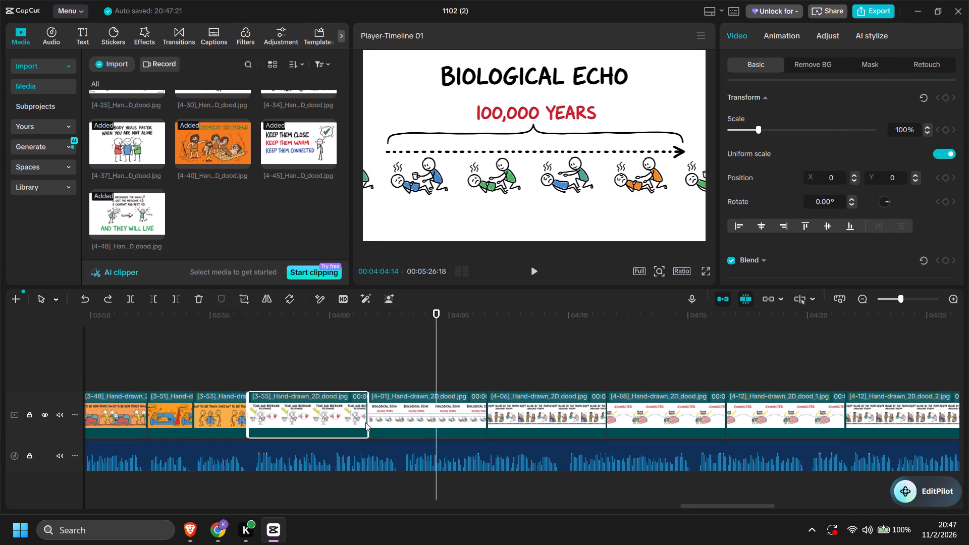
pyautogui.moveTo(367, 417); pyautogui.dragTo(403, 423)
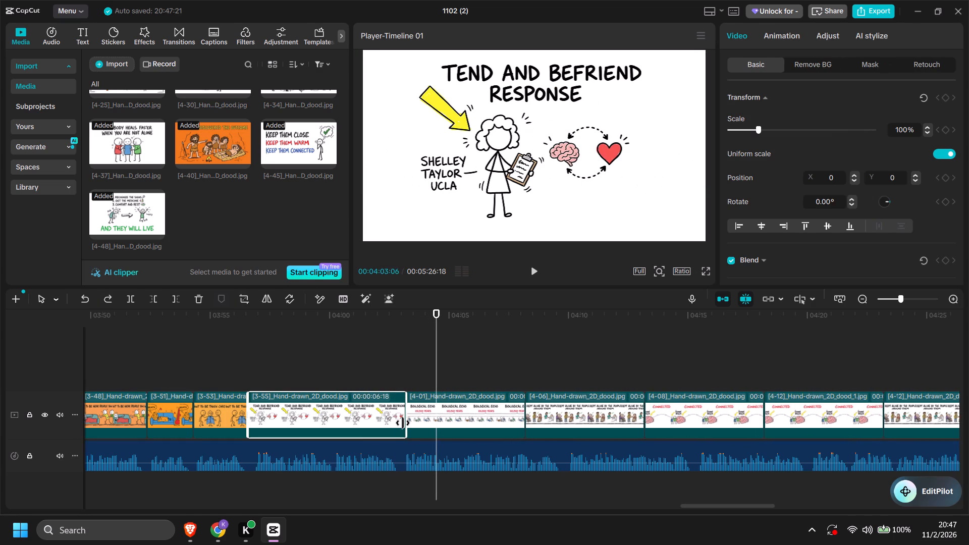
pyautogui.moveTo(403, 423); pyautogui.dragTo(399, 424)
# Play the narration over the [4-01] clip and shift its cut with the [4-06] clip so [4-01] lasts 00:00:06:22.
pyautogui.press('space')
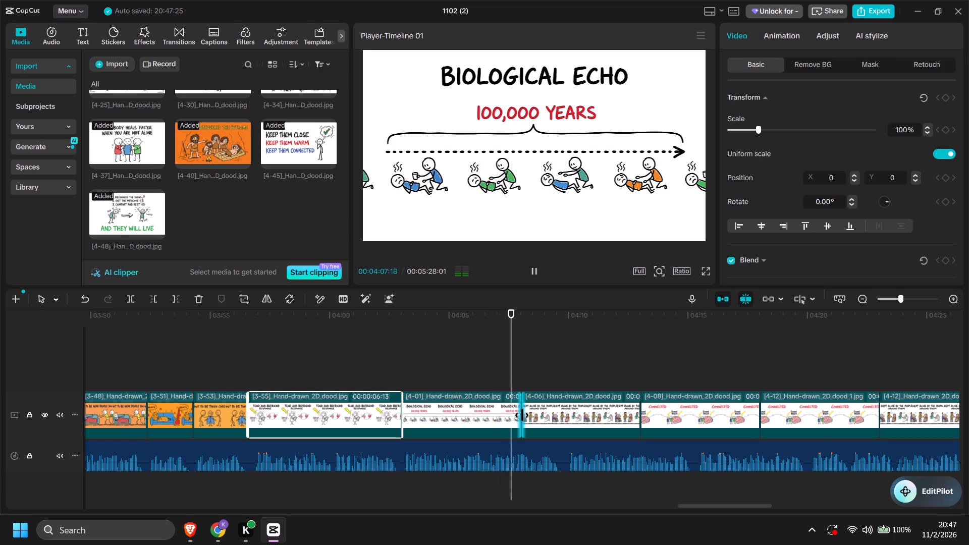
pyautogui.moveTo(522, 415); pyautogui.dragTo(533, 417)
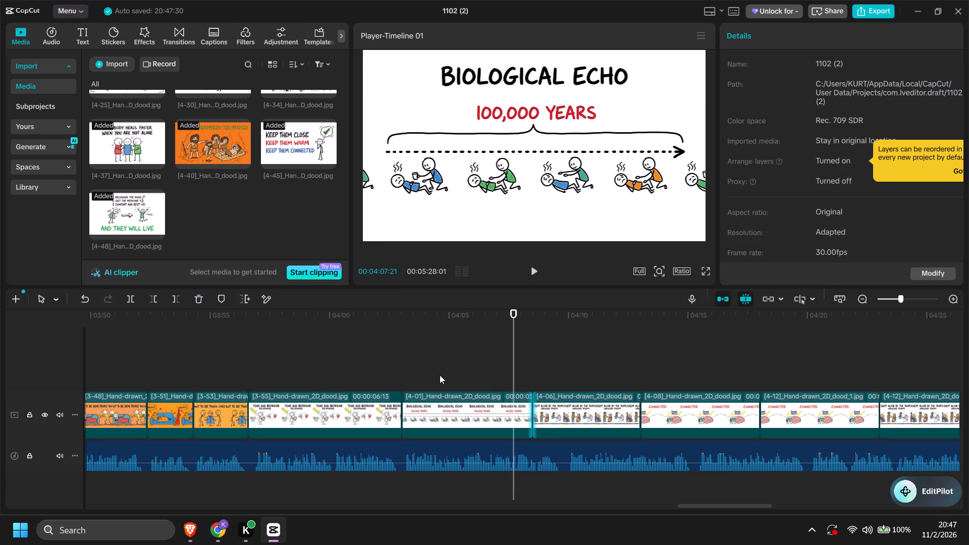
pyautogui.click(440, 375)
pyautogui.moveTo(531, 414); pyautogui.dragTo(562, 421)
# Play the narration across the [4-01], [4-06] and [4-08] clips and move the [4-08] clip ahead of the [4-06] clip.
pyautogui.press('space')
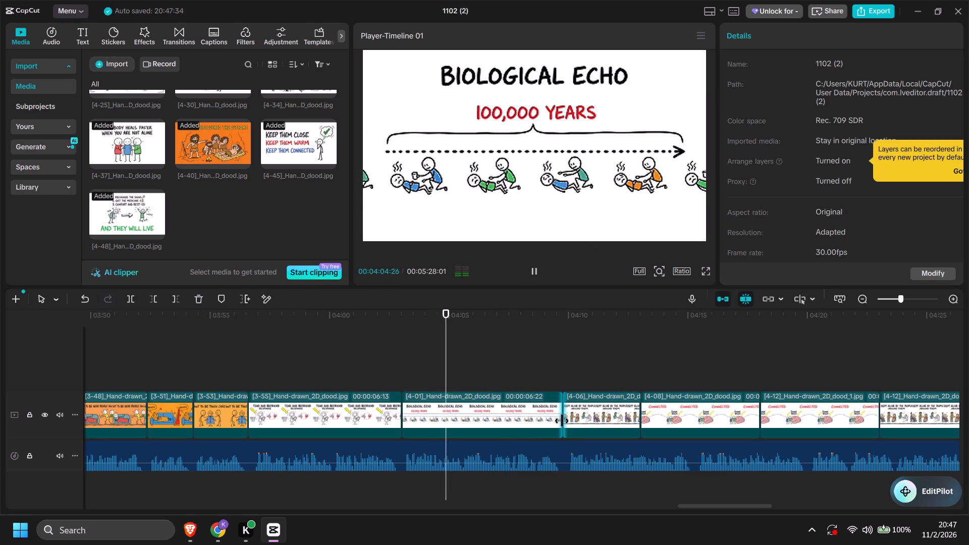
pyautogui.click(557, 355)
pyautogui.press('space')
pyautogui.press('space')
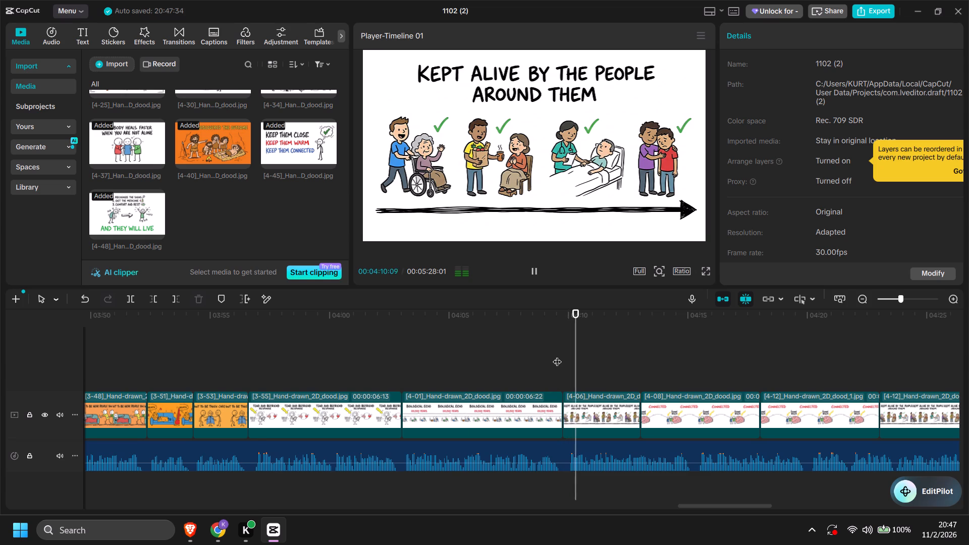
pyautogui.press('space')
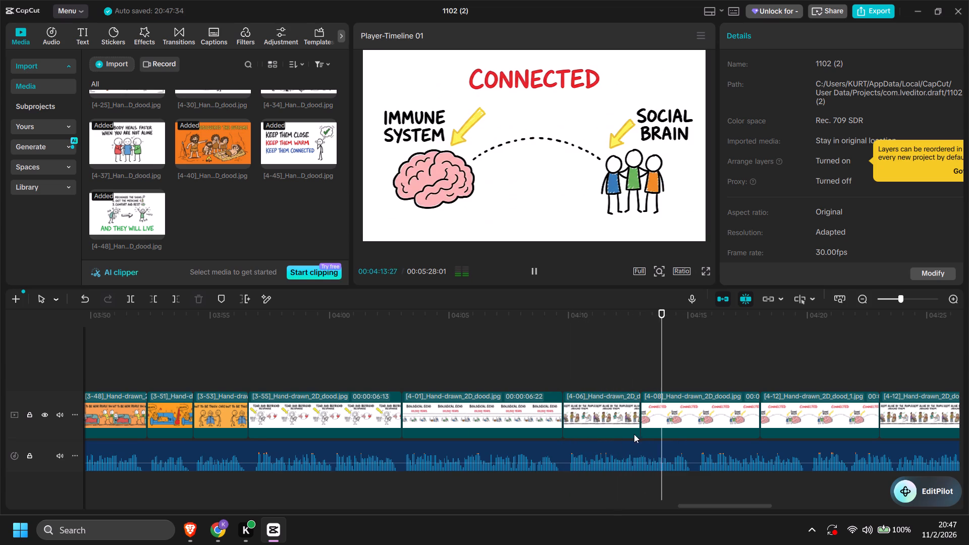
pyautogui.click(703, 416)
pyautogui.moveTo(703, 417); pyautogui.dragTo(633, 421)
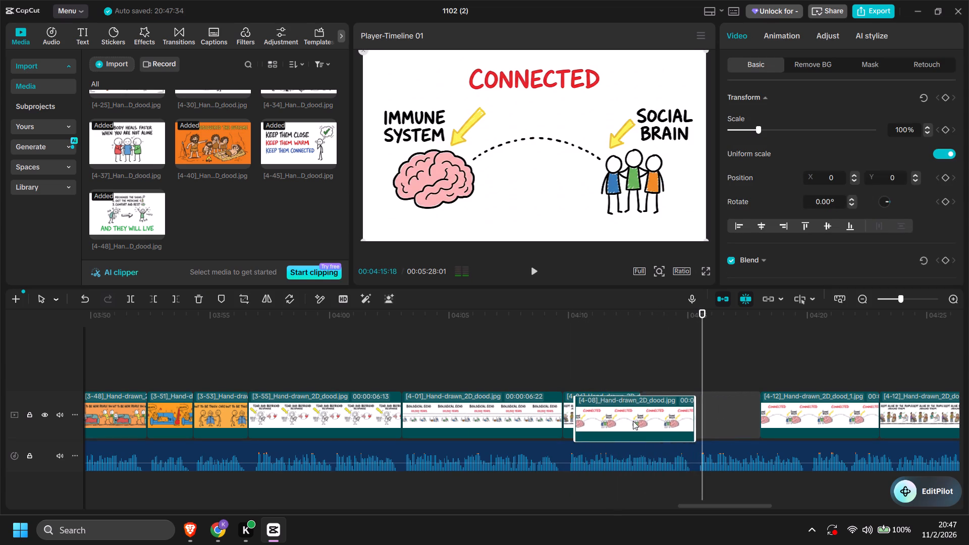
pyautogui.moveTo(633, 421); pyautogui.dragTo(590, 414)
# Replay the narration over the [4-01] clip to find where its line ends and trim the clip's end at 00:04:07:15.
pyautogui.click(603, 362)
pyautogui.press('space')
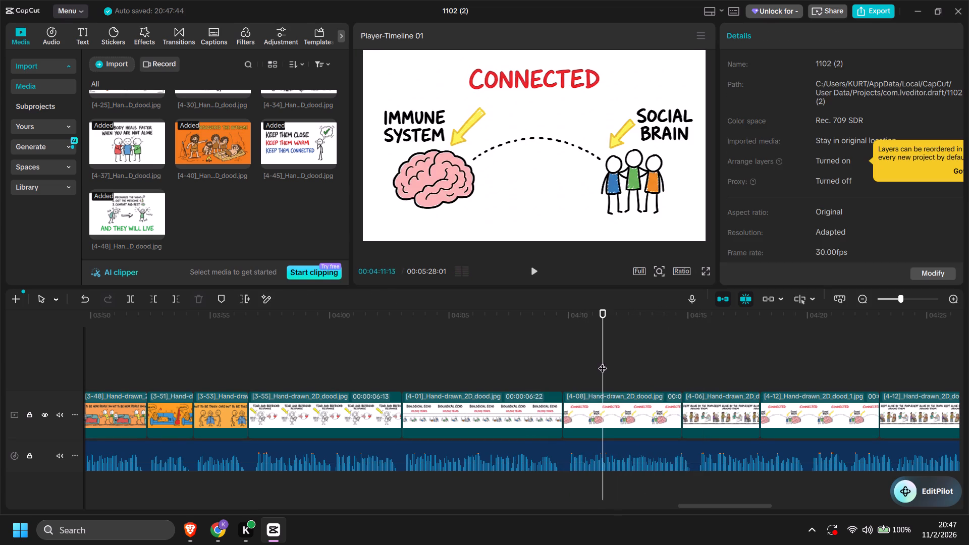
pyautogui.click(512, 383)
pyautogui.click(715, 424)
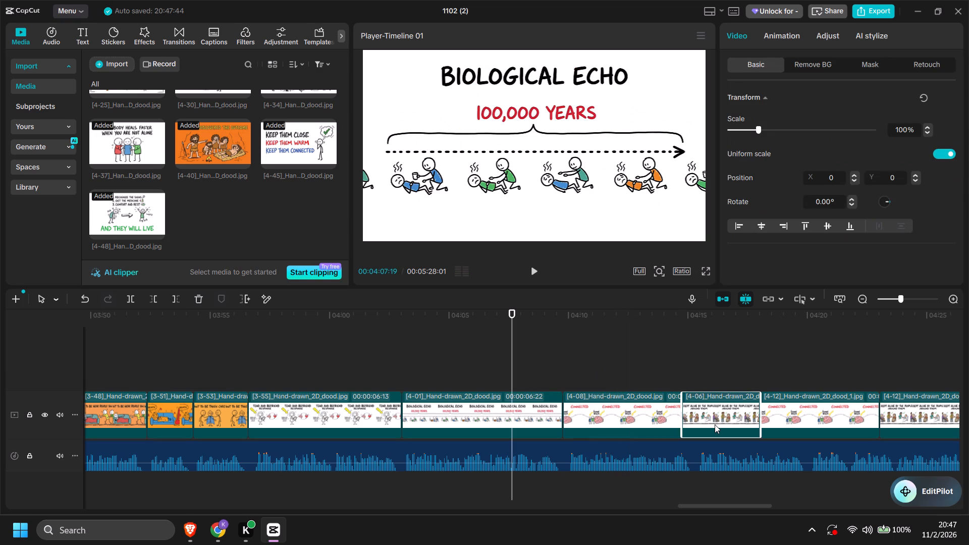
pyautogui.click(727, 367)
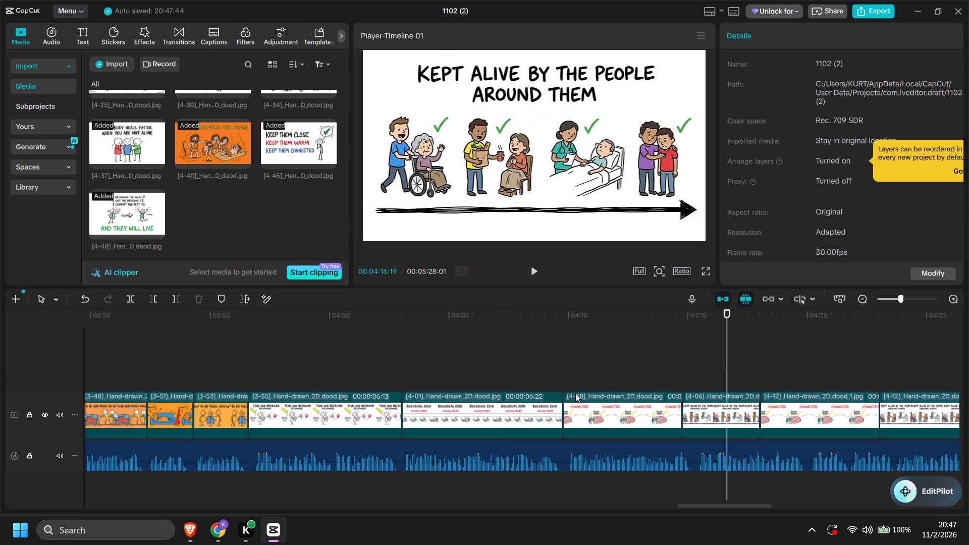
pyautogui.click(472, 358)
pyautogui.press('space')
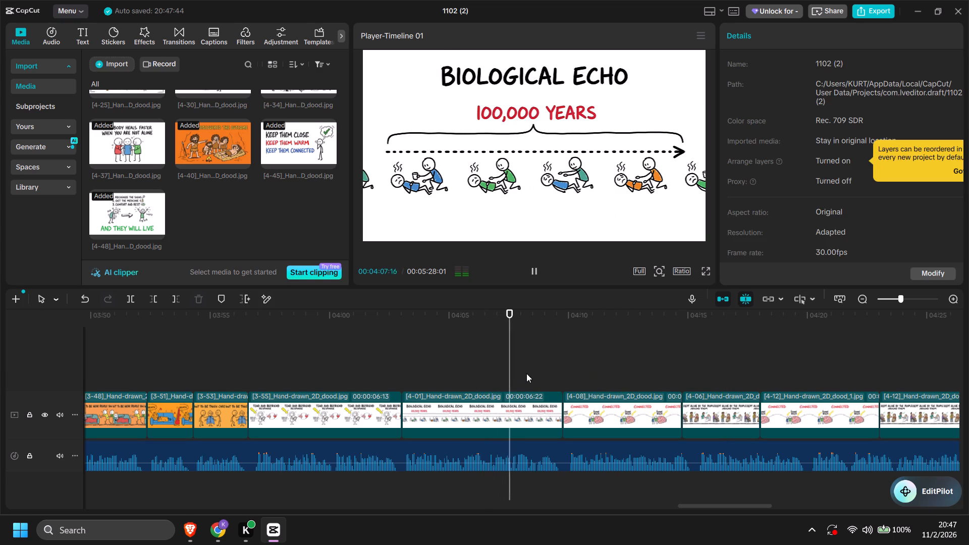
pyautogui.click(484, 367)
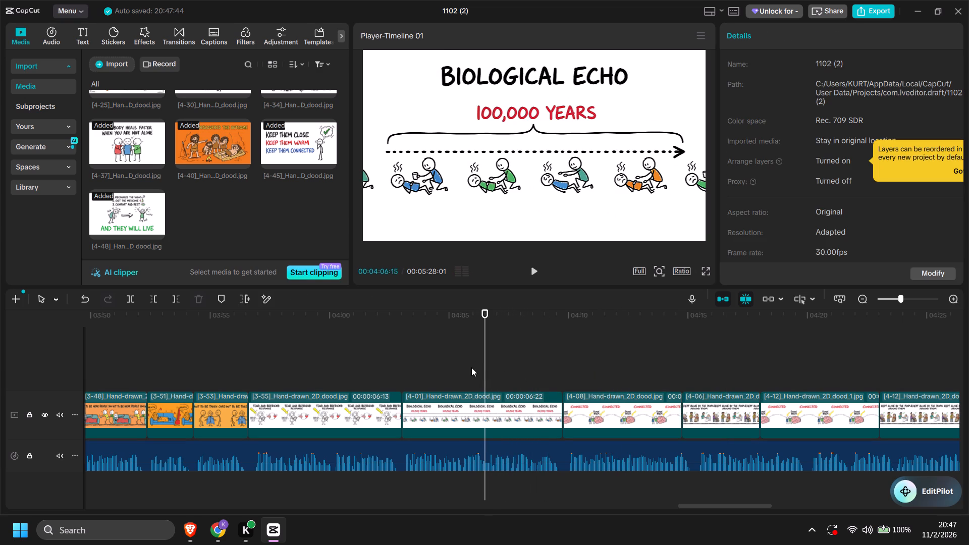
pyautogui.click(458, 367)
pyautogui.press('space')
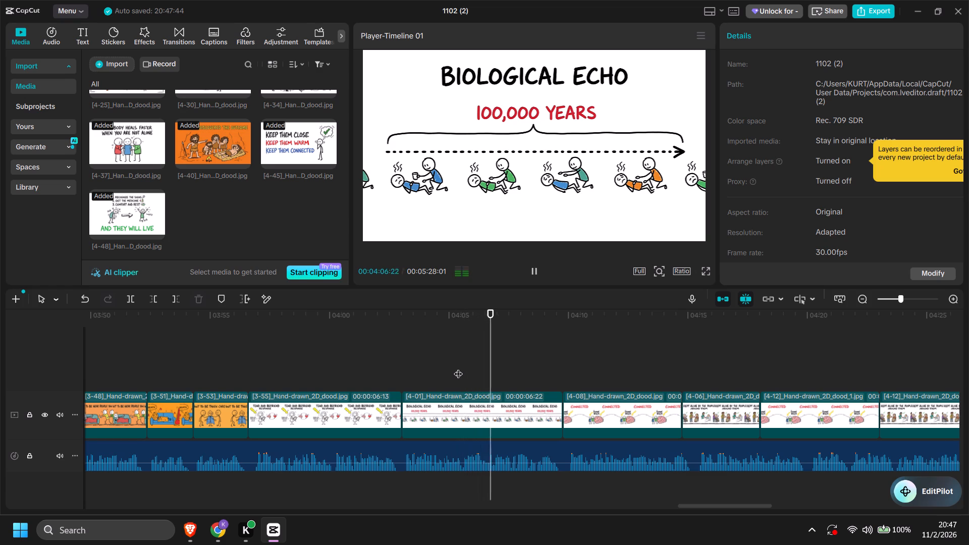
pyautogui.click(458, 367)
pyautogui.press('space')
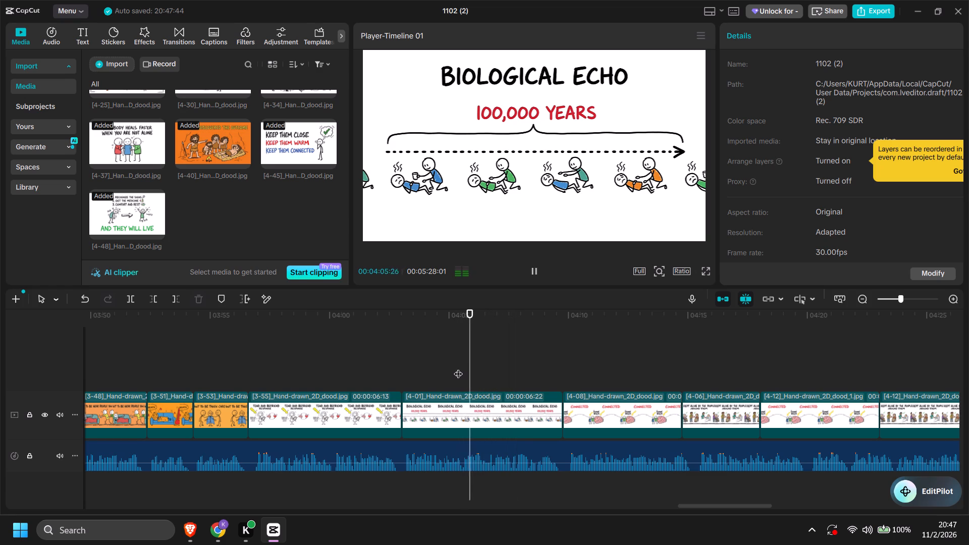
pyautogui.click(458, 367)
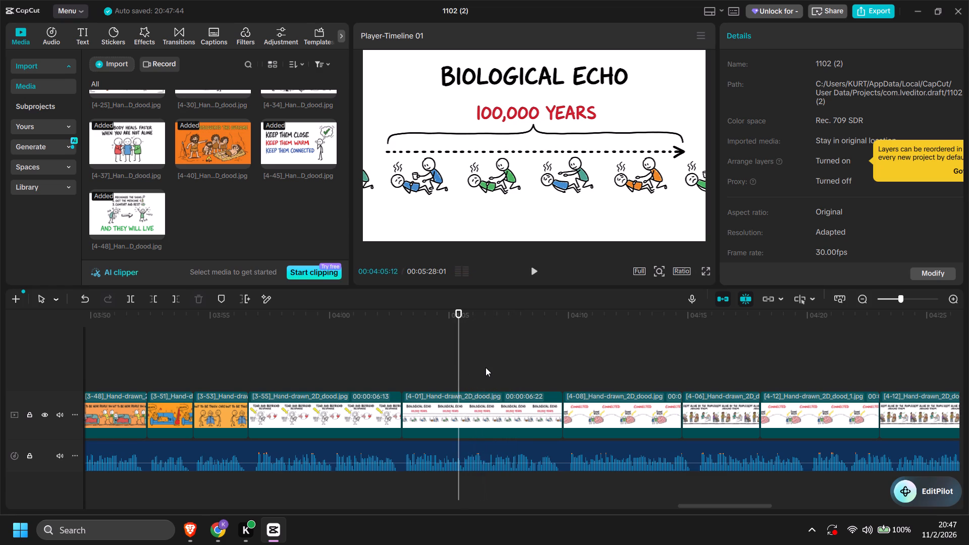
pyautogui.click(486, 367)
pyautogui.press('space')
pyautogui.press('space')
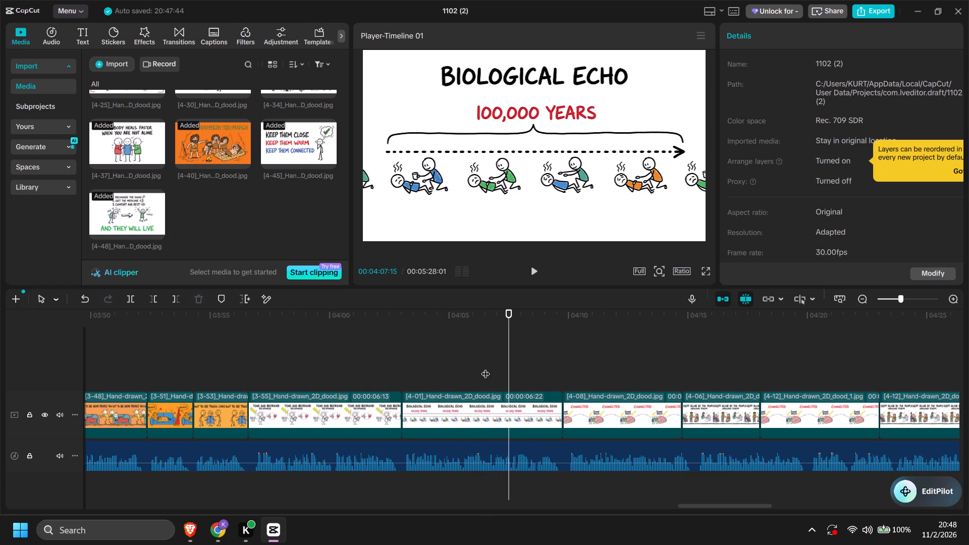
pyautogui.press('w')
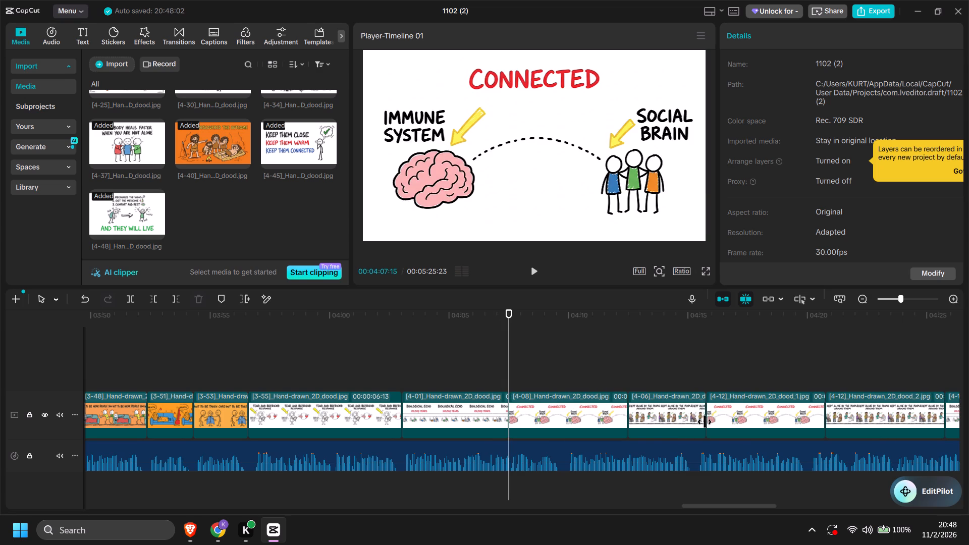
# Move the [4-06] clip back between [4-01] and [4-08], play its narration and trim its end just before 00:04:10.
pyautogui.moveTo(674, 421); pyautogui.dragTo(543, 421)
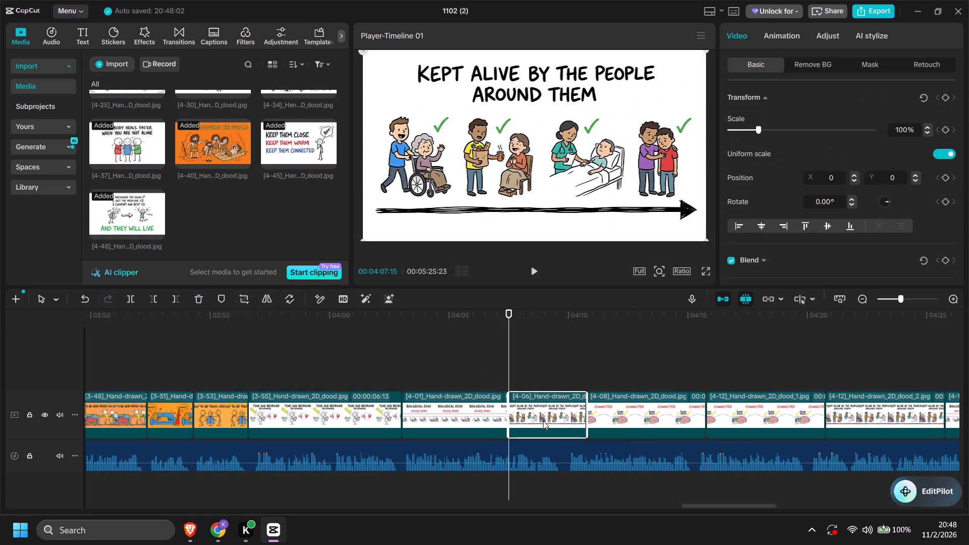
pyautogui.press('space')
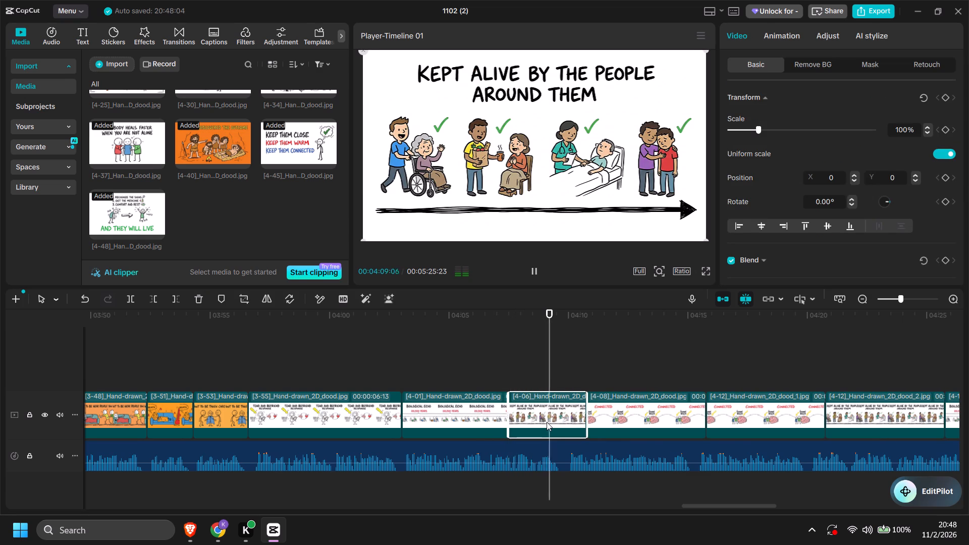
pyautogui.write('w')
# Play the narration over the [4-08] clip and delete the duplicate "Connected" clip [4-12]_1 that follows it.
pyautogui.press('space')
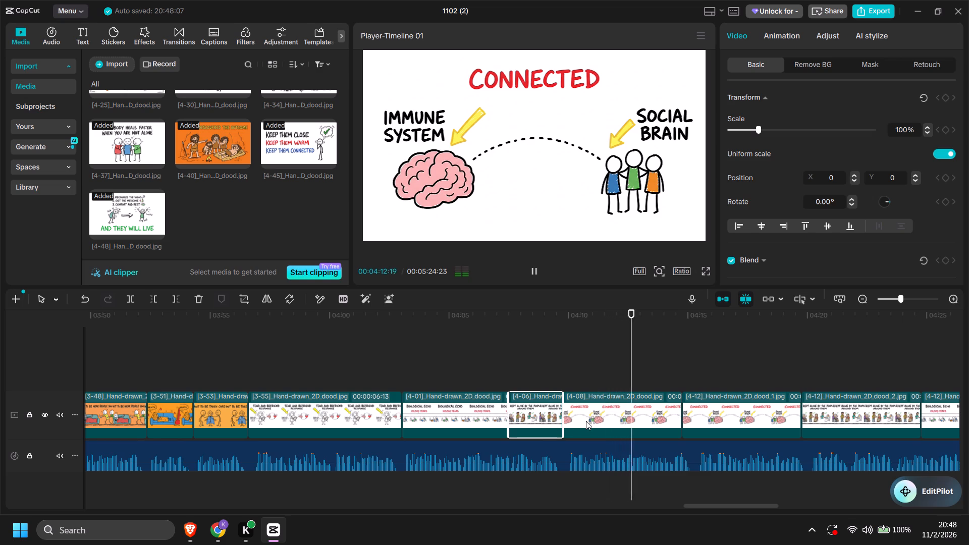
pyautogui.click(708, 423)
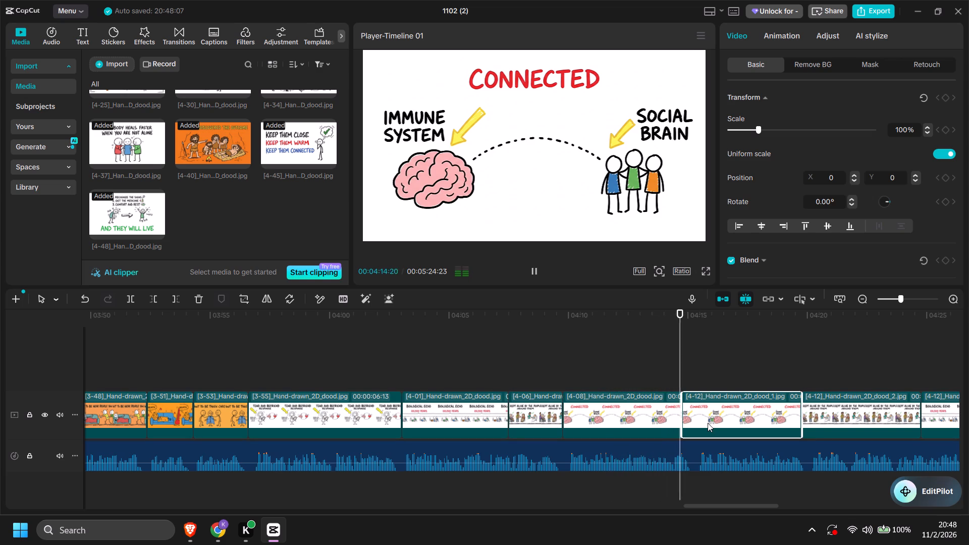
pyautogui.click(708, 423)
pyautogui.press('Delete')
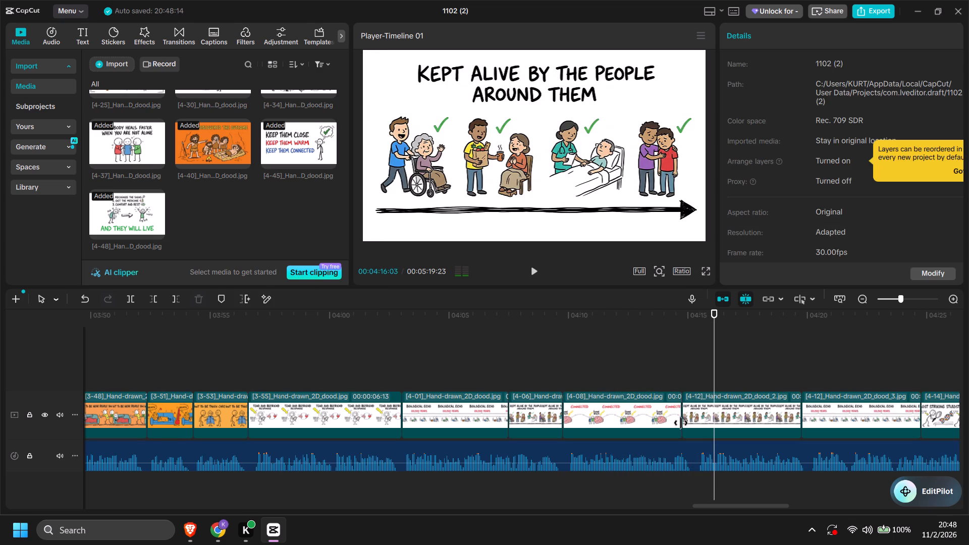
# Extend the end of the [4-08] clip to about 00:04:15, just before the next narration line.
pyautogui.click(664, 415)
pyautogui.moveTo(684, 412); pyautogui.dragTo(685, 412)
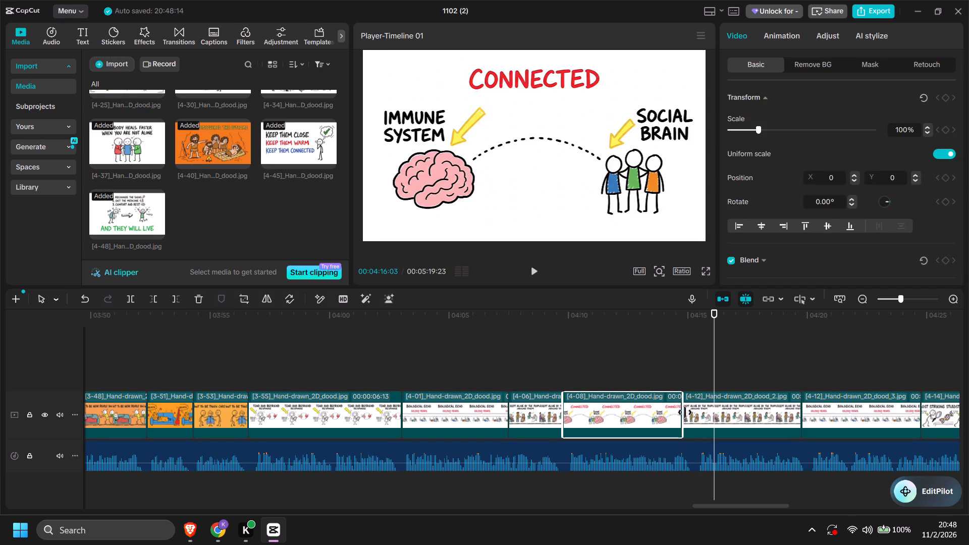
pyautogui.moveTo(685, 412); pyautogui.dragTo(692, 414)
# Play the narration over the [4-12]_2 clip and delete the duplicate "Biological Echo" clip [4-12]_3 after it.
pyautogui.scroll(1, 243, 183)
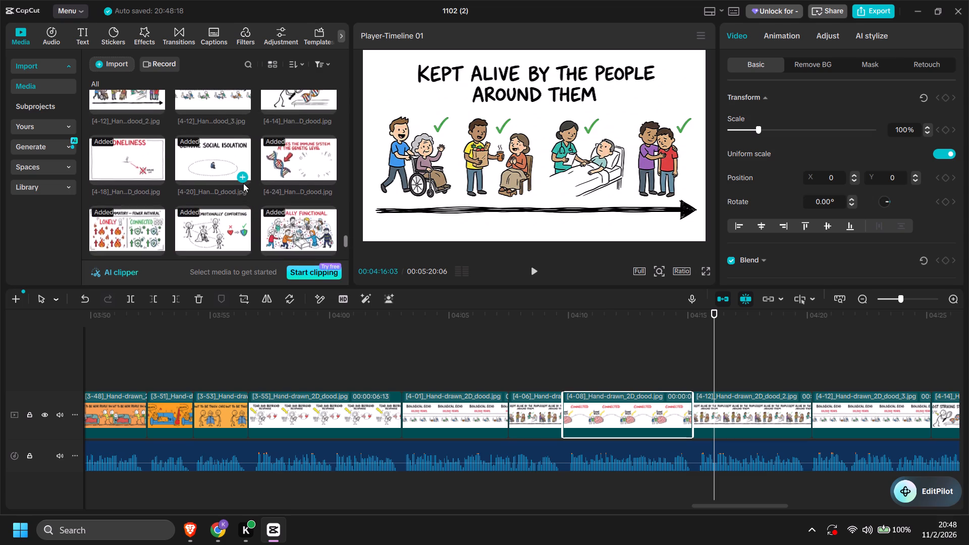
pyautogui.scroll(2, 243, 183)
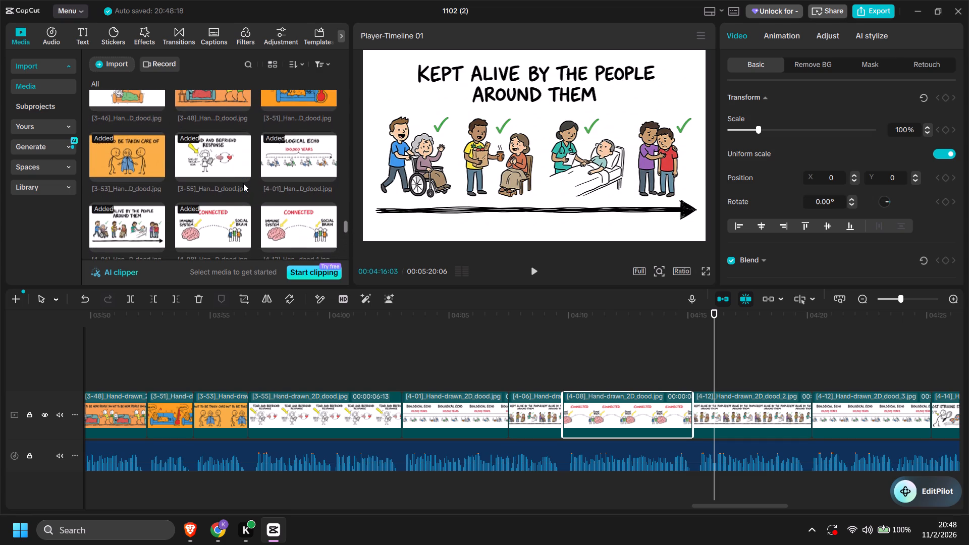
pyautogui.press('space')
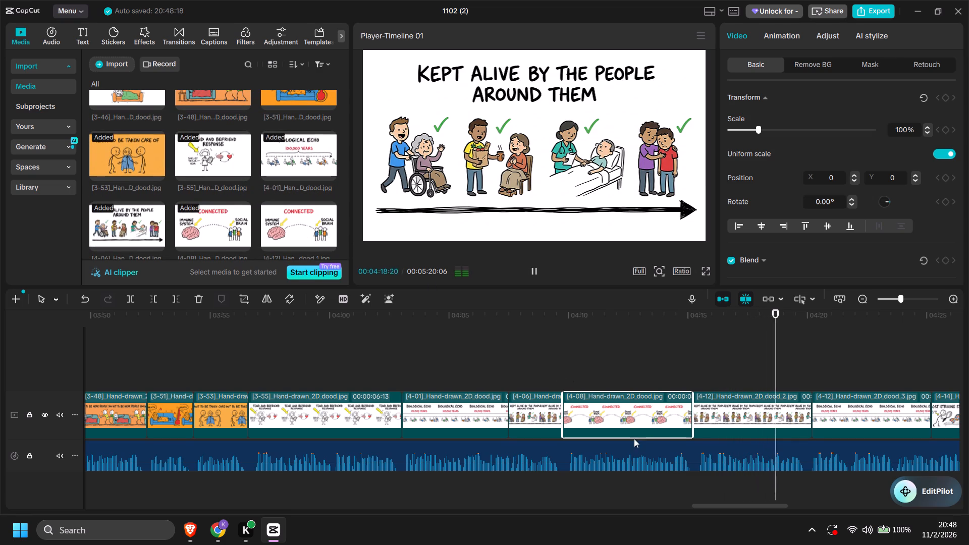
pyautogui.hscroll(-1, 783, 438)
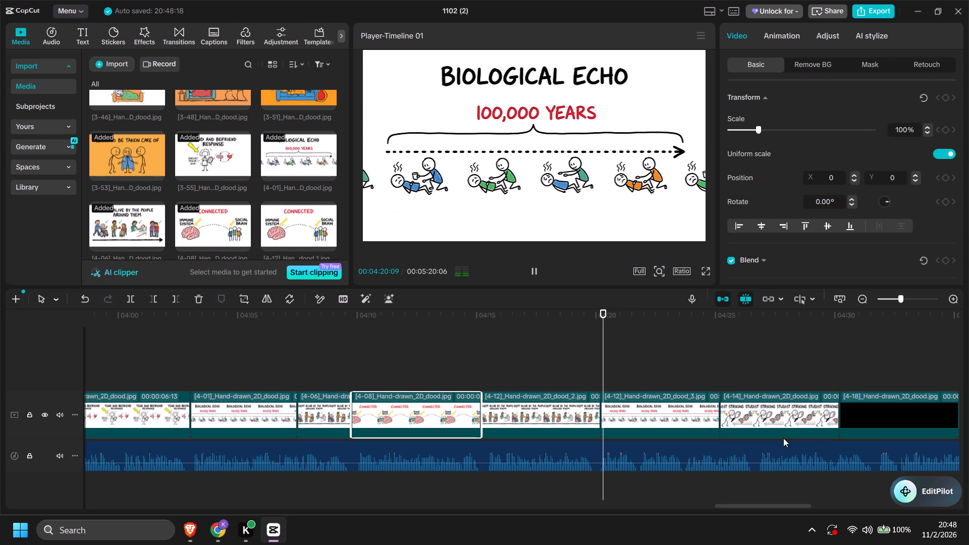
pyautogui.click(678, 424)
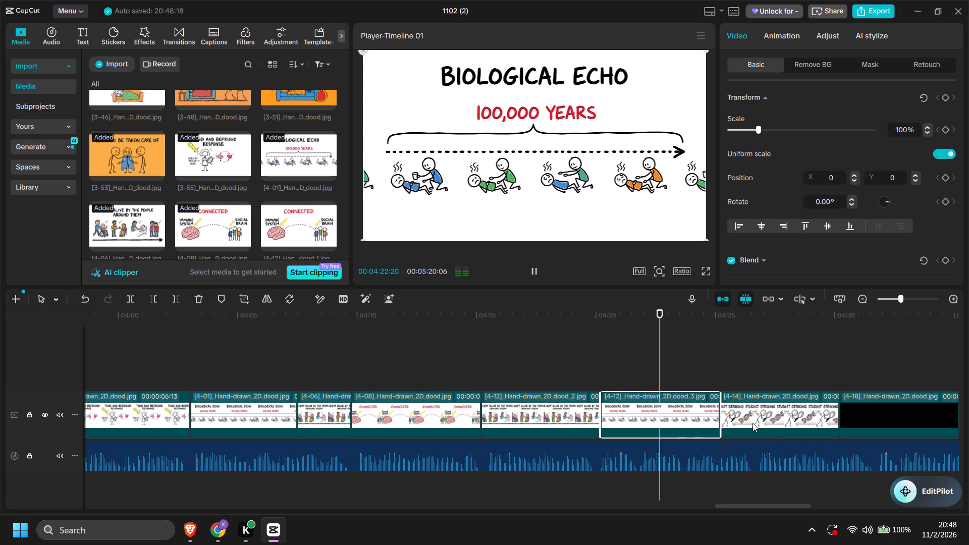
pyautogui.press('Delete')
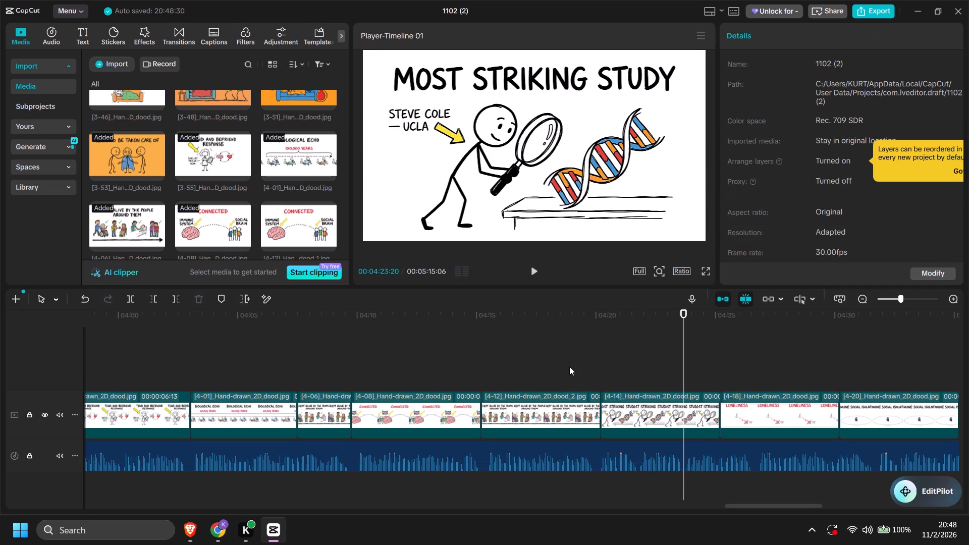
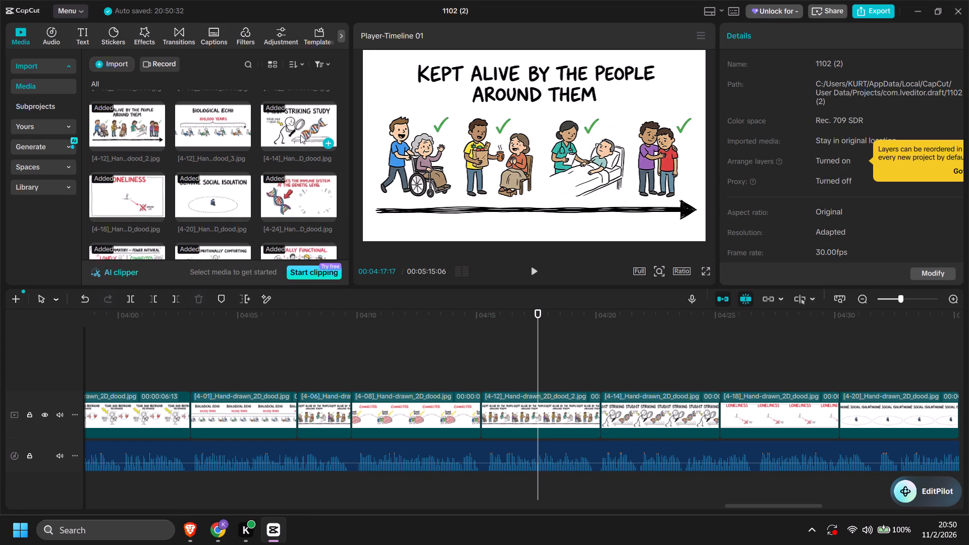
pyautogui.moveTo(300, 135); pyautogui.dragTo(607, 348)
# Play the narration up to 04:16:13 and shorten the [4-08] "CONNECTED" clip so it ends at about 04:12:20.
pyautogui.click(492, 366)
pyautogui.press('space')
pyautogui.press('space')
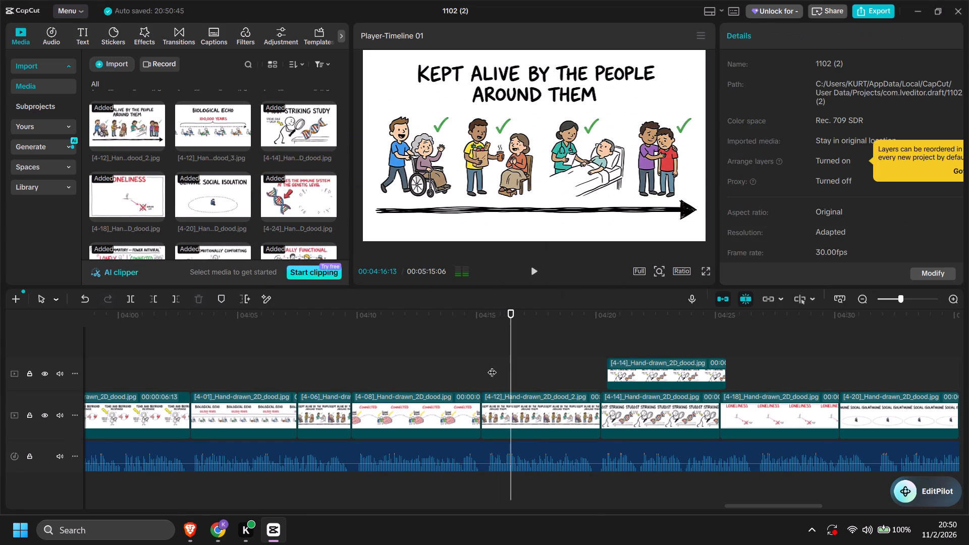
pyautogui.click(439, 418)
pyautogui.moveTo(481, 413); pyautogui.dragTo(478, 415)
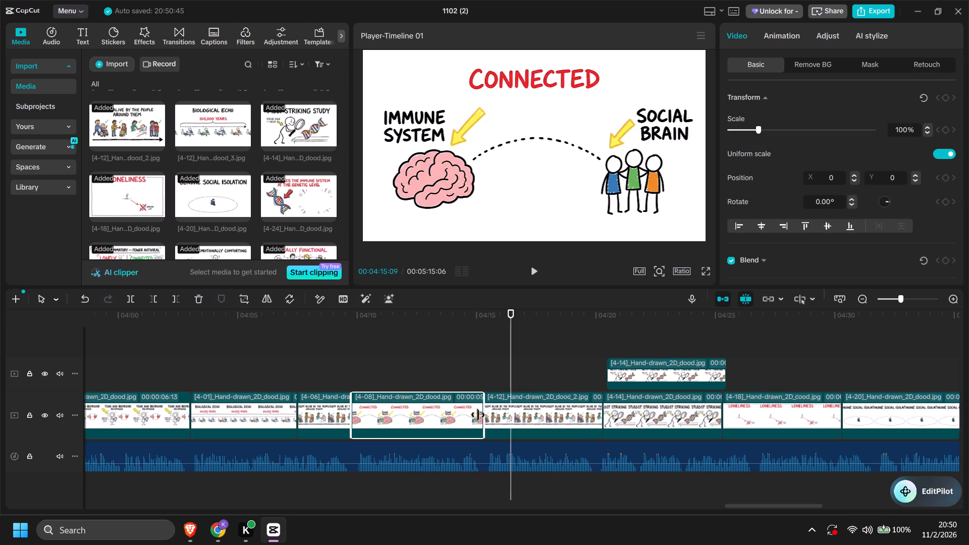
pyautogui.moveTo(478, 415); pyautogui.dragTo(417, 420)
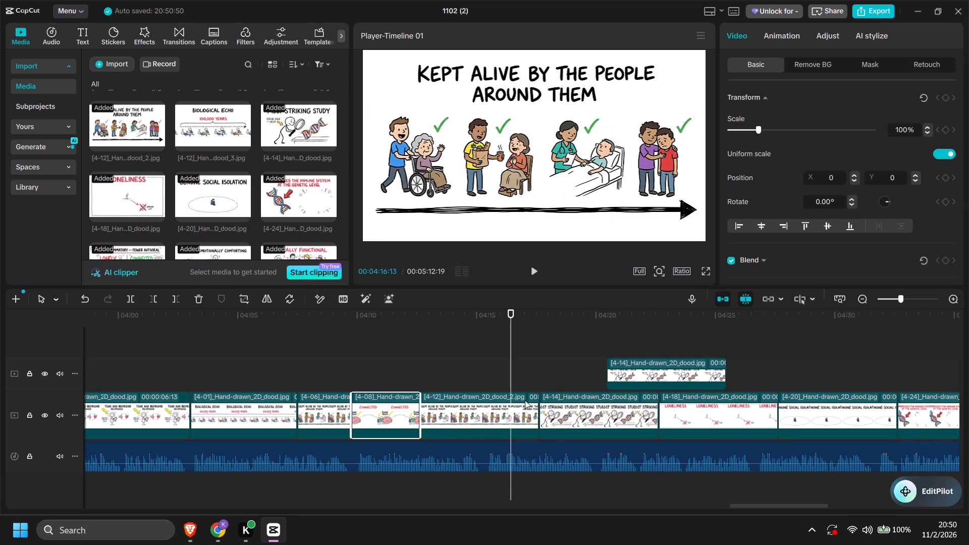
# Shorten the [4-12] "KEPT ALIVE BY THE PEOPLE AROUND THEM" clip so it ends at about 04:15:10.
pyautogui.moveTo(540, 410); pyautogui.dragTo(486, 414)
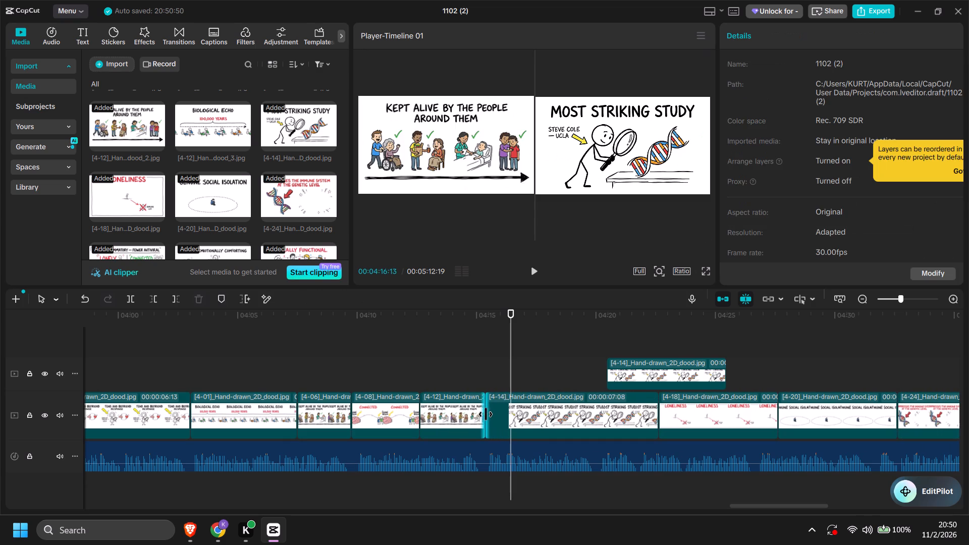
pyautogui.moveTo(486, 414); pyautogui.dragTo(485, 414)
# Play the narration from about 04:15 and trim the main-track [4-14] "MOST STRIKING STUDY" clip to end at about 04:19:28.
pyautogui.click(474, 374)
pyautogui.press('space')
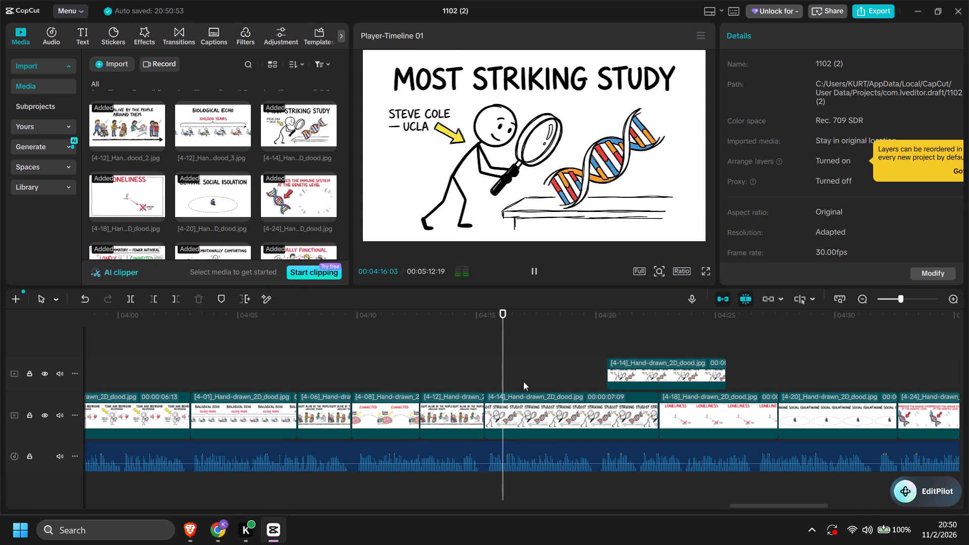
pyautogui.press('space')
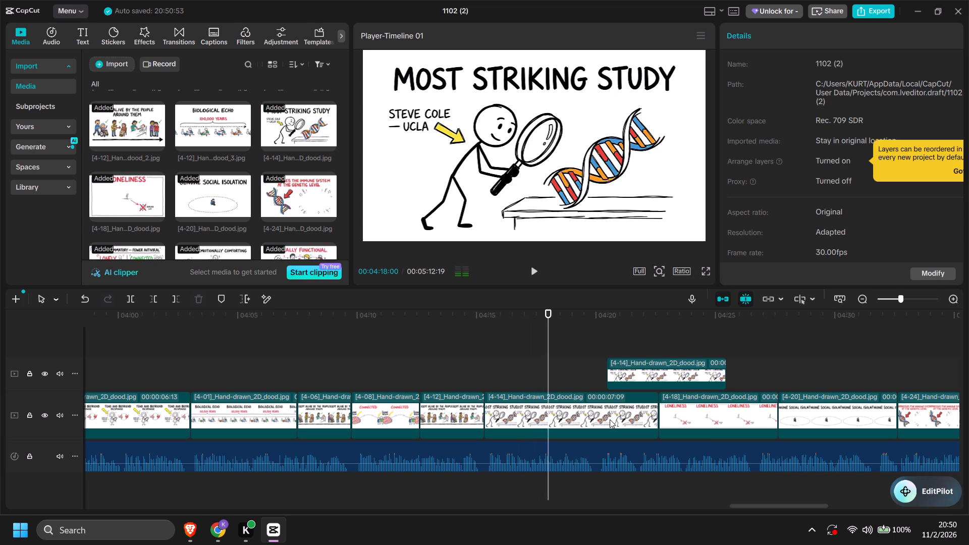
pyautogui.press('space')
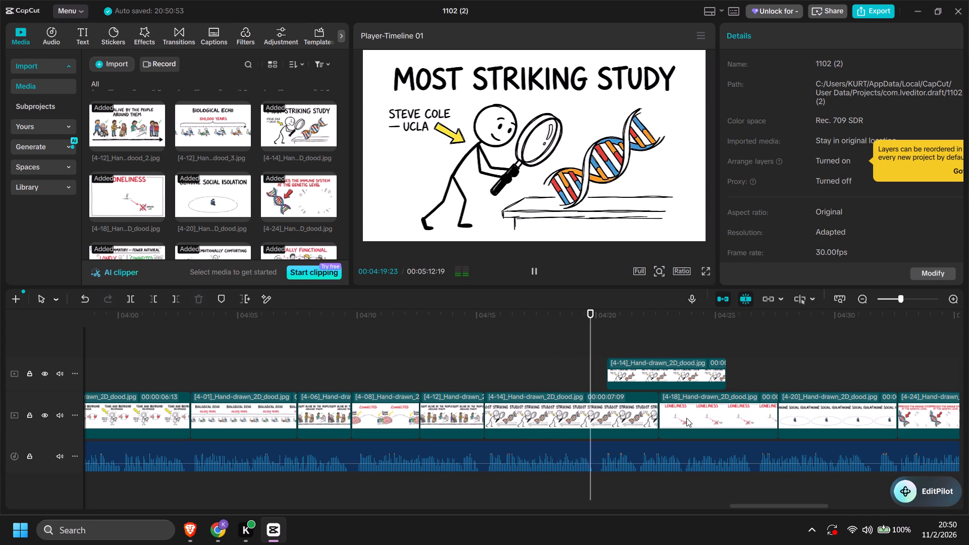
pyautogui.press('space')
pyautogui.write('w')
# Play past 04:20 and delete the extra [4-14] "MOST STRIKING STUDY" clip on the upper track.
pyautogui.press('space')
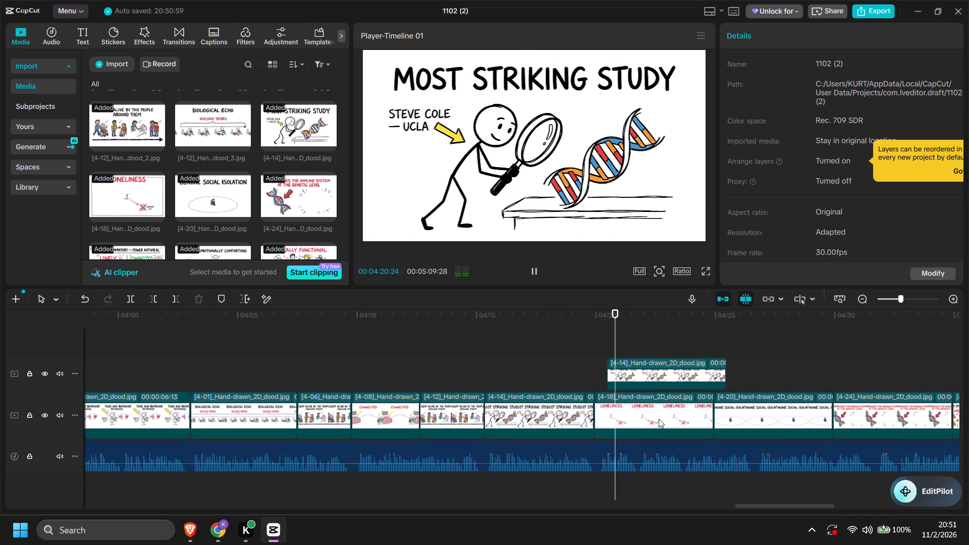
pyautogui.press('space')
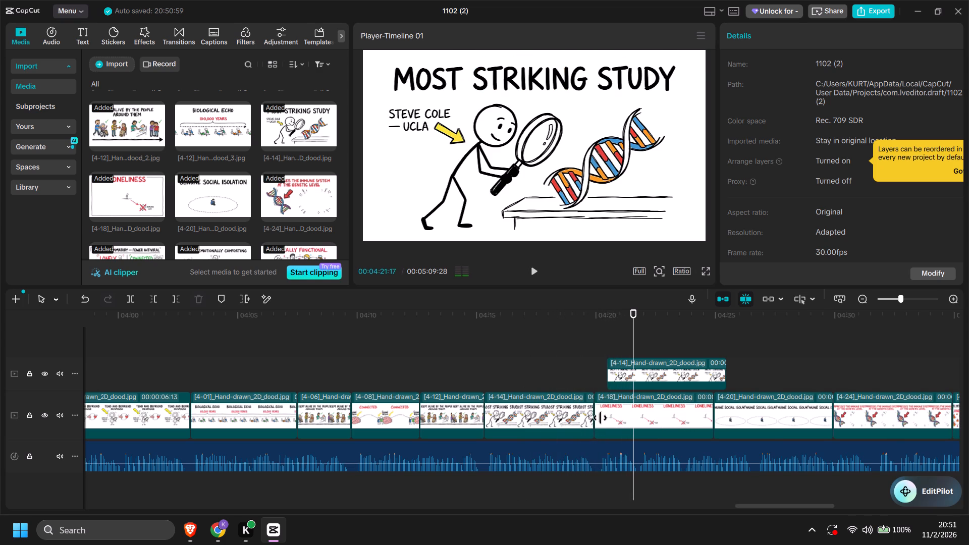
pyautogui.click(667, 371)
pyautogui.press('Delete')
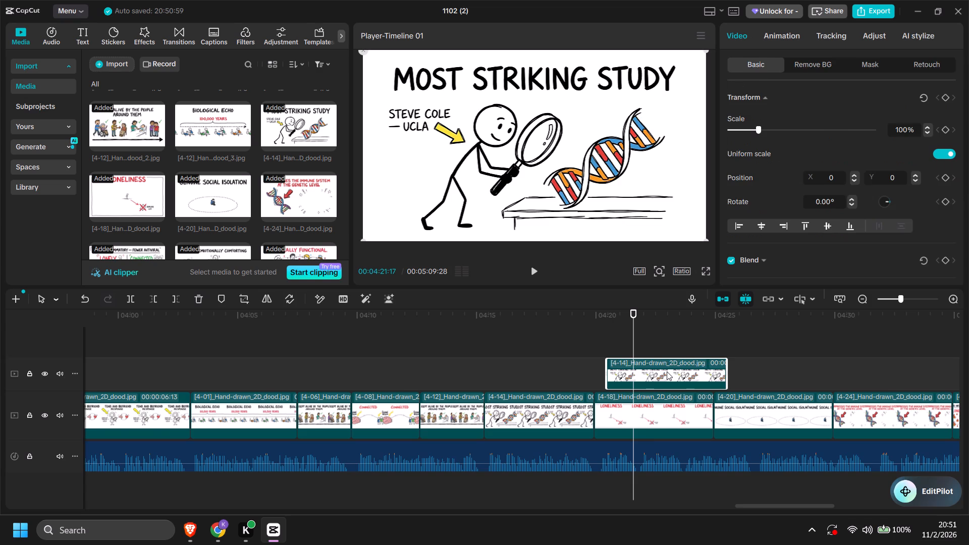
# Play the narration from about 04:19 and trim the [4-18] "LONELINESS" clip to end at about 04:21:25.
pyautogui.click(575, 362)
pyautogui.press('space')
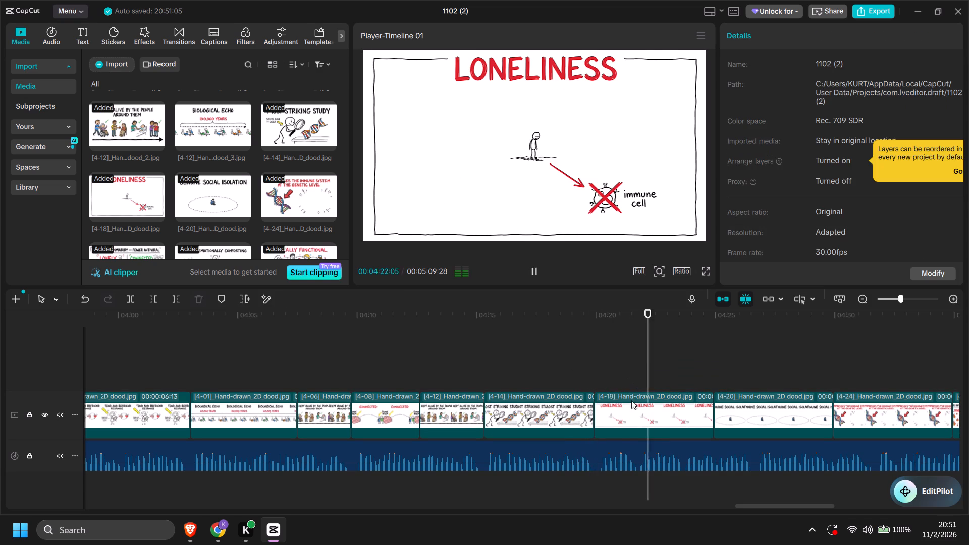
pyautogui.click(620, 375)
pyautogui.press('space')
pyautogui.press('space')
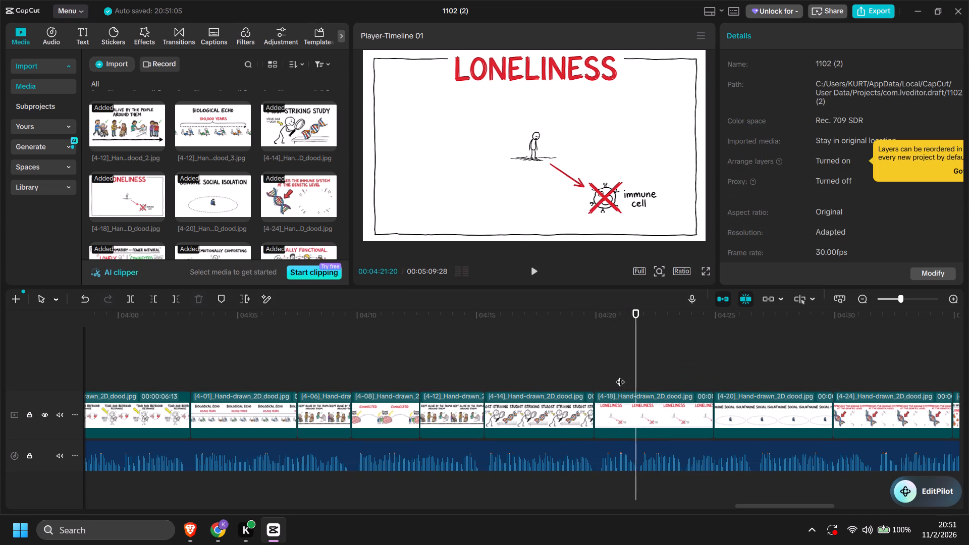
pyautogui.press('space')
pyautogui.press('space')
pyautogui.write('w')
# Play on and trim the [4-20] "GENUINE SOCIAL ISOLATION" clip to end at about 04:23:24.
pyautogui.press('space')
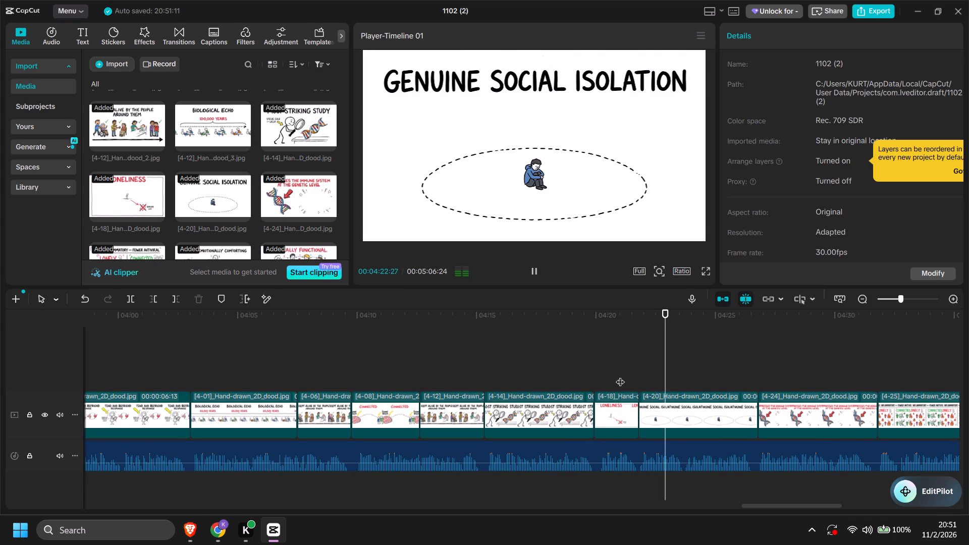
pyautogui.press('space')
pyautogui.press('space')
pyautogui.press('space')
pyautogui.write('w')
# Play on and trim the [4-24] "SUPPRESSES THE IMMUNE SYSTEM" clip to end at about 04:26:22.
pyautogui.press('space')
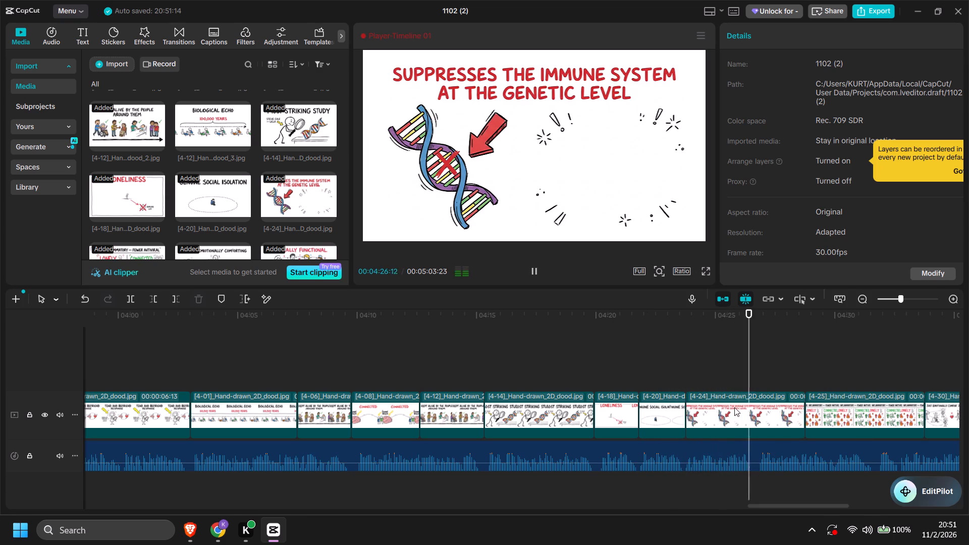
pyautogui.click(736, 350)
pyautogui.press('space')
pyautogui.press('w')
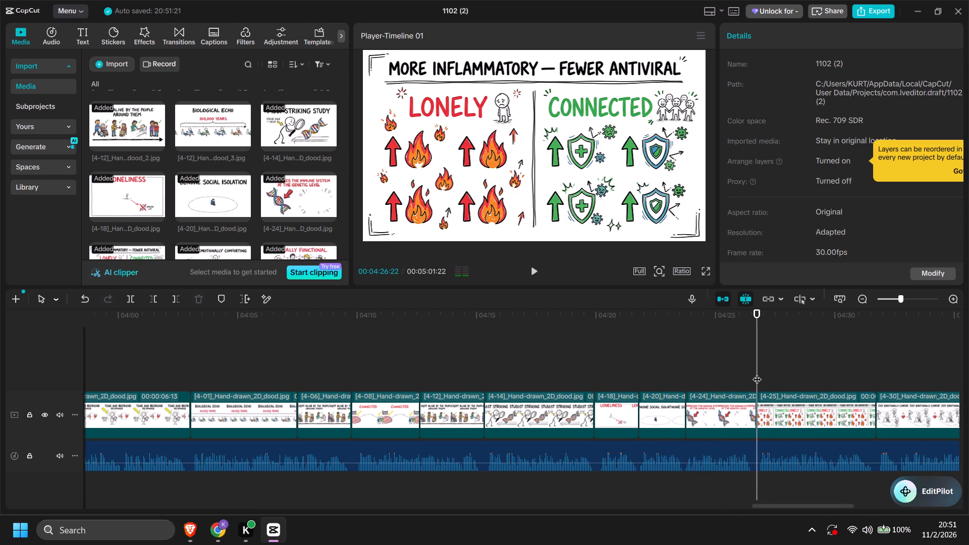
# Play on and trim the [4-25] "MORE INFLAMMATORY — FEWER ANTIVIRAL" clip to end at about 04:31:18.
pyautogui.press('space')
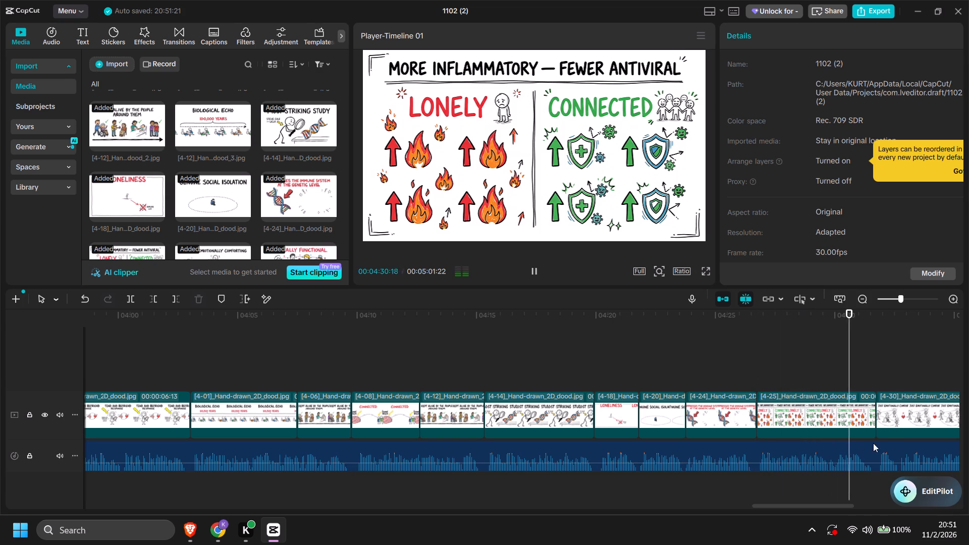
pyautogui.press('space')
pyautogui.write('w')
# Play through the [4-30] clip and trim the [4-34] "MEDICALLY FUNCTIONAL" clip to end at about 04:38:14.
pyautogui.press('space')
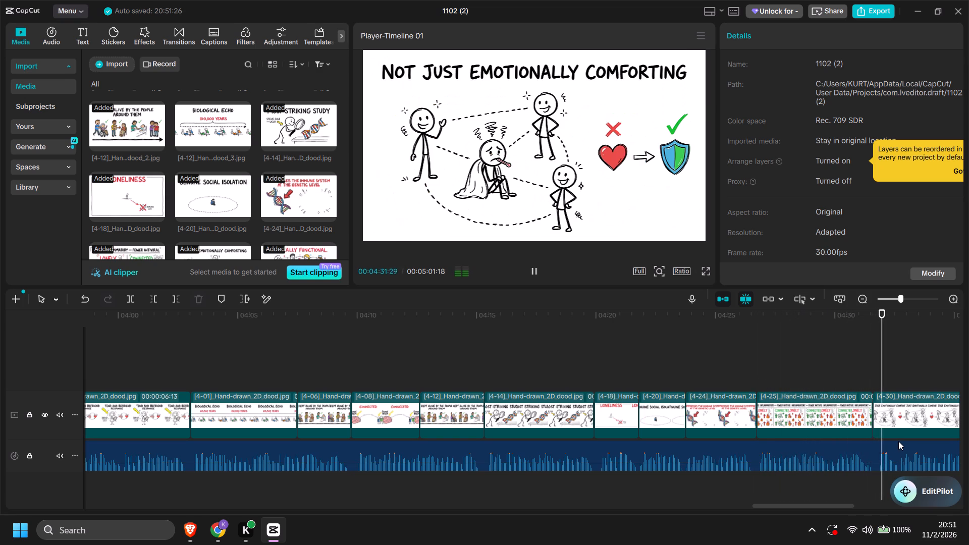
pyautogui.press('space')
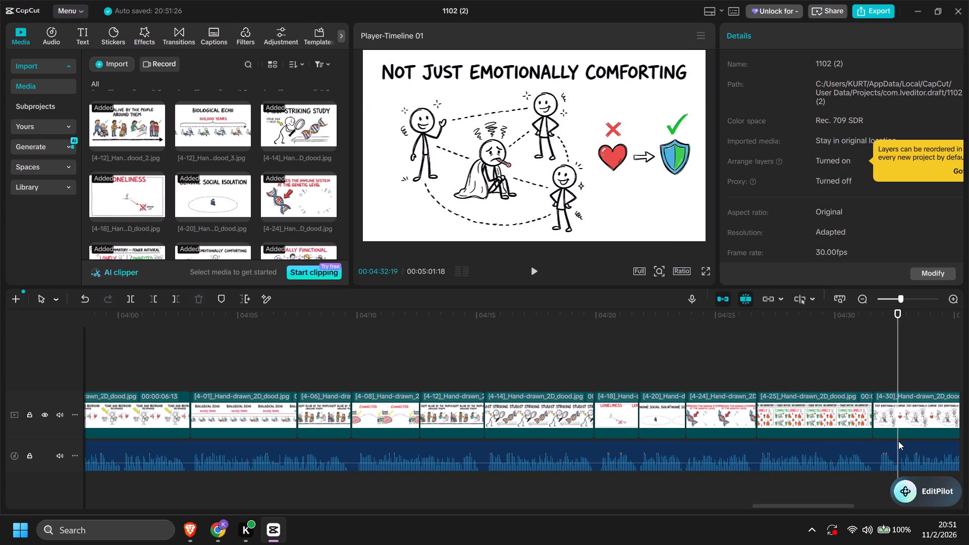
pyautogui.press('space')
pyautogui.hscroll(-2, 844, 414)
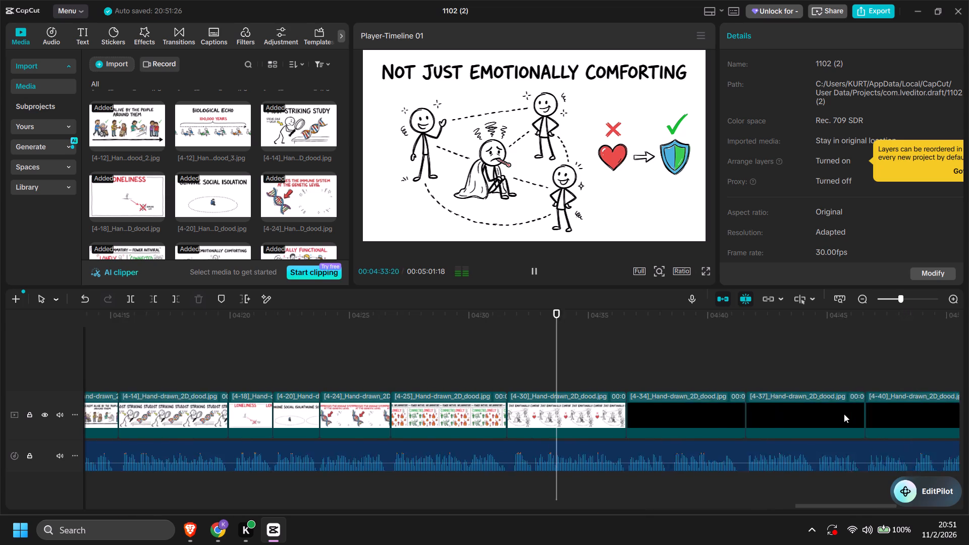
pyautogui.hscroll(-2, 844, 414)
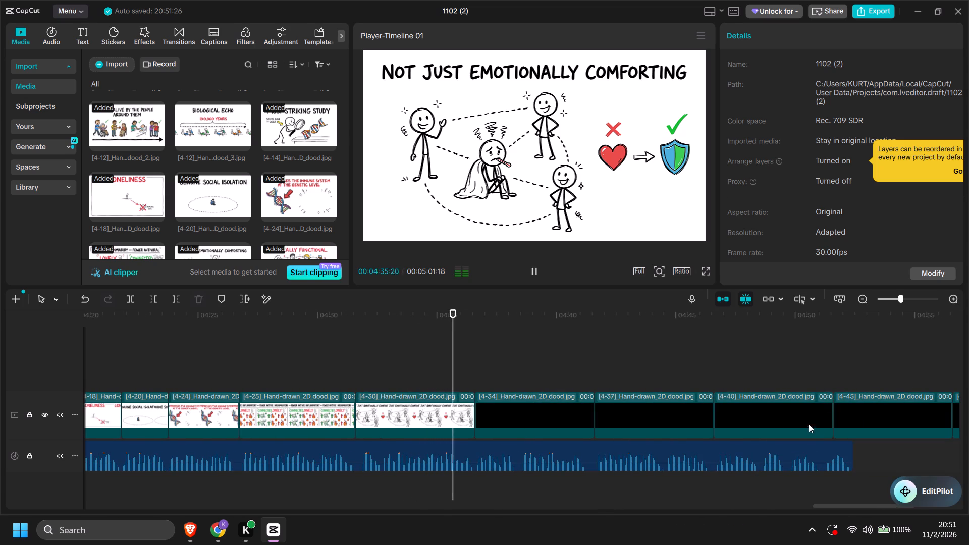
pyautogui.press('space')
pyautogui.press('space')
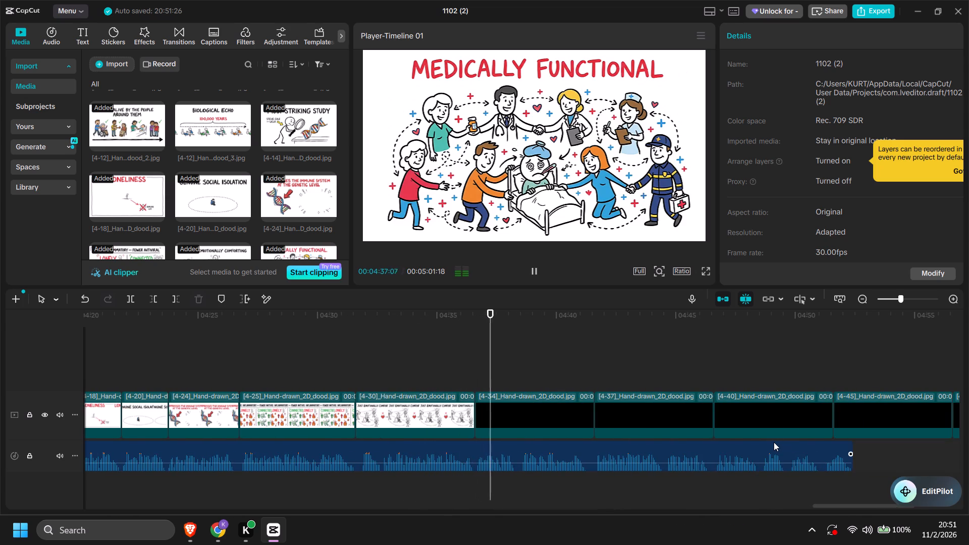
pyautogui.press('space')
pyautogui.write('w')
# Play on and trim the [4-37] "YOUR BODY HEALS FASTER" clip to end at about 04:41:13.
pyautogui.press('space')
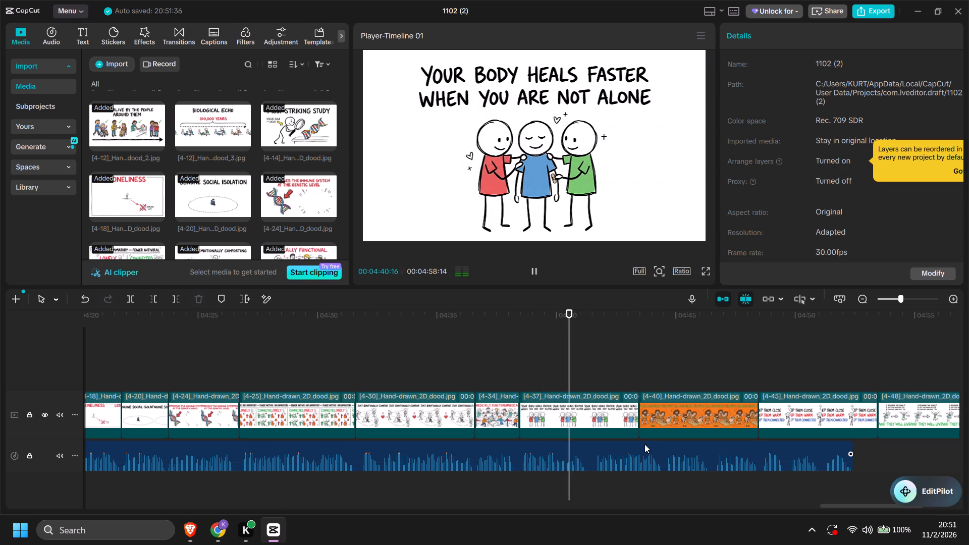
pyautogui.press('space')
pyautogui.write('w')
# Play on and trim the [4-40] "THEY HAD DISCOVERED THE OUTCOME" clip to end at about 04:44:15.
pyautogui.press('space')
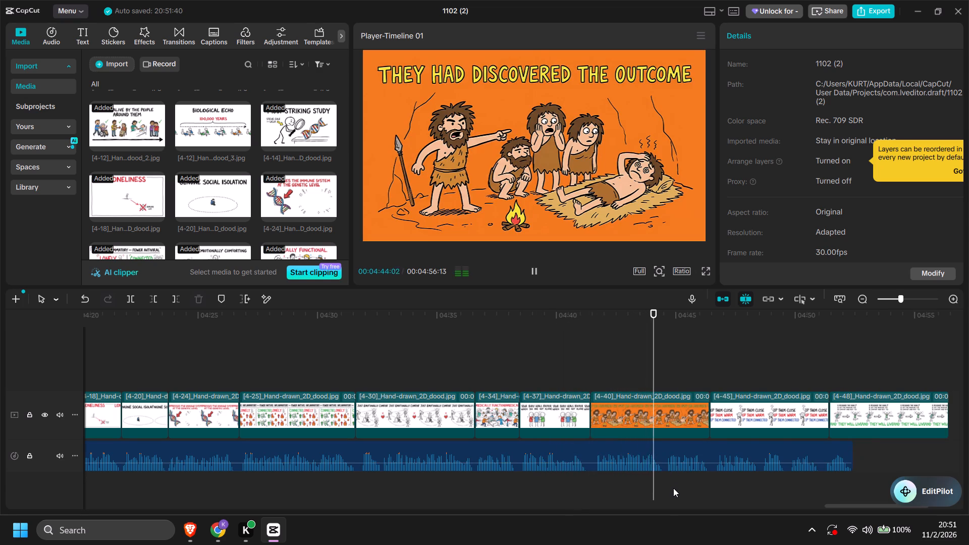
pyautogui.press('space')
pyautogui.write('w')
# Play on to 04:46:14 and extend the [4-40] "THEY HAD DISCOVERED THE OUTCOME" clip to end there.
pyautogui.press('space')
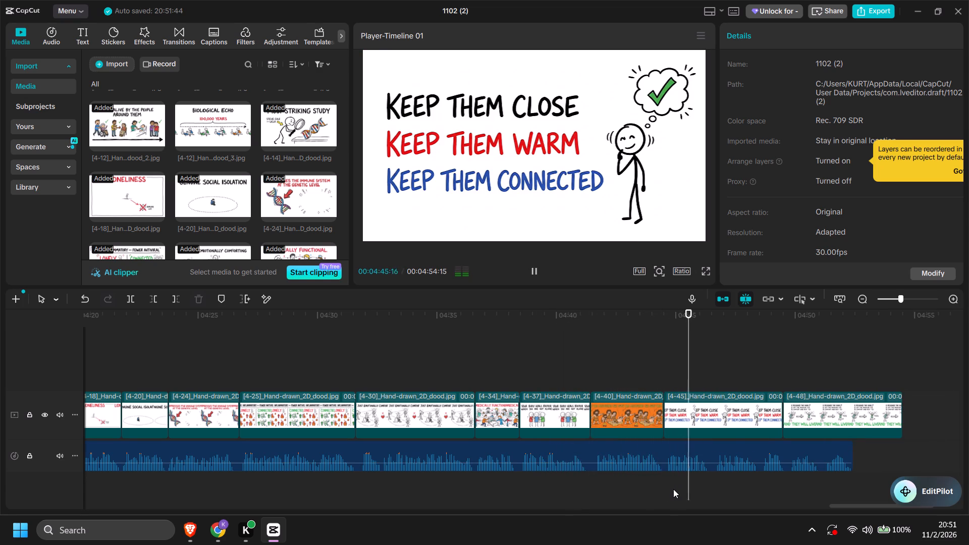
pyautogui.press('space')
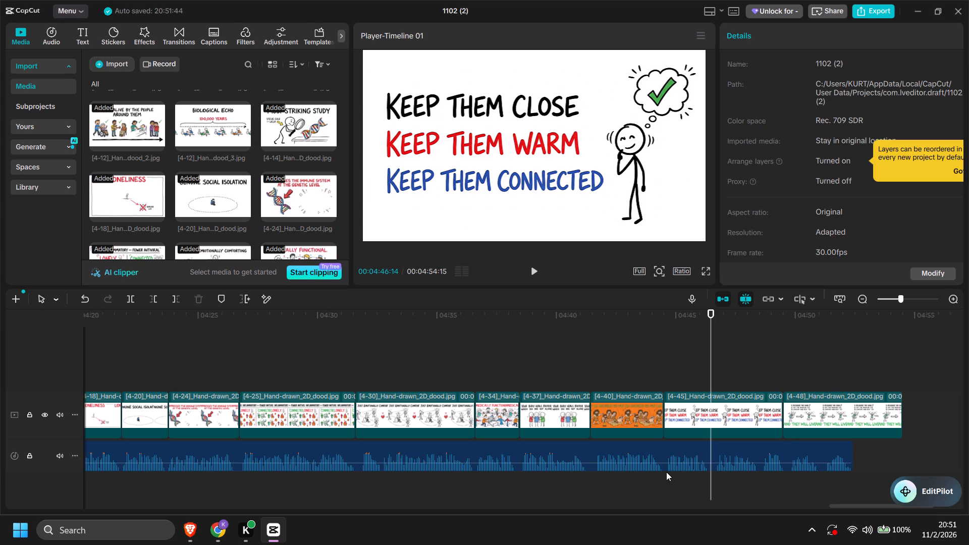
pyautogui.click(641, 425)
pyautogui.moveTo(664, 413); pyautogui.dragTo(665, 413)
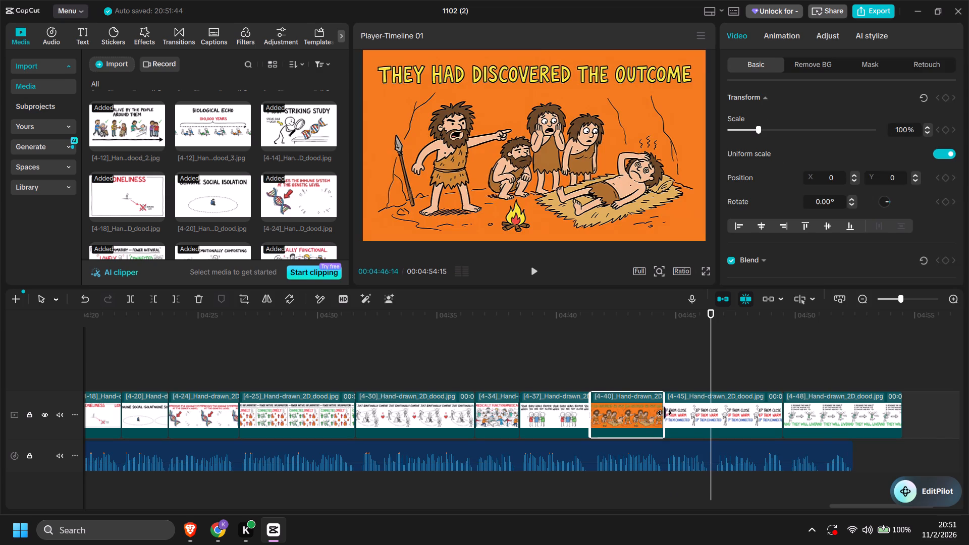
pyautogui.moveTo(665, 413); pyautogui.dragTo(707, 415)
# Play the closing narration and trim the [4-45] "KEEP THEM CLOSE" clip to end at about 04:51:03.
pyautogui.press('space')
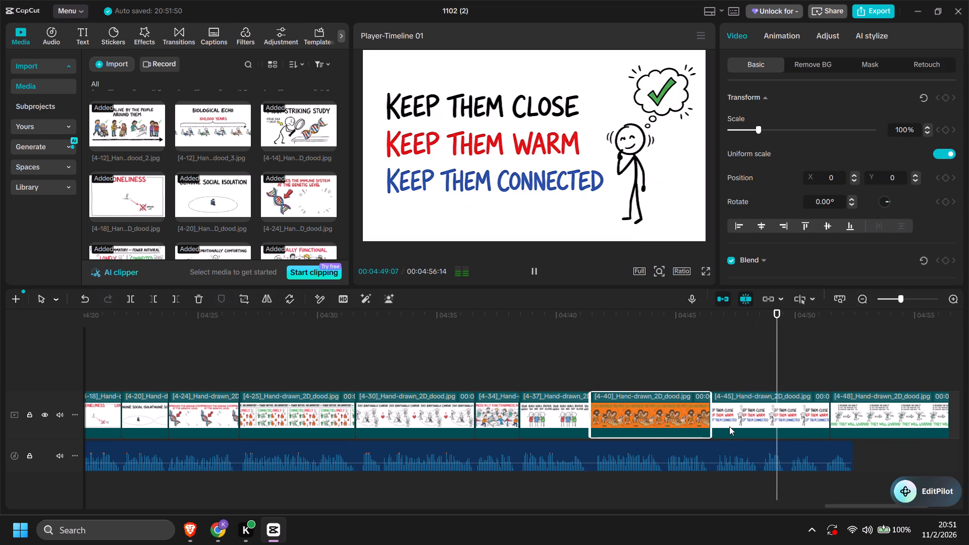
pyautogui.press('space')
pyautogui.click(844, 423)
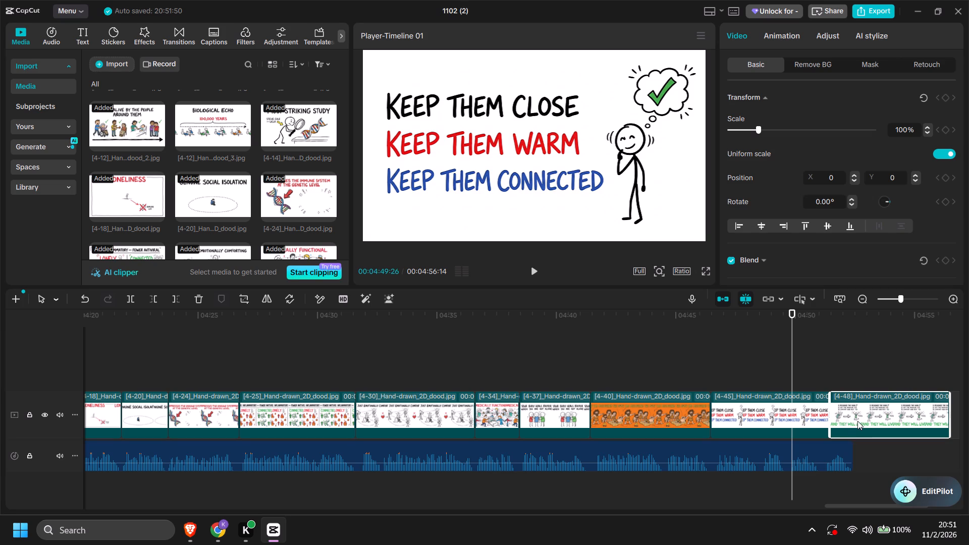
pyautogui.click(858, 421)
pyautogui.click(858, 369)
pyautogui.press('space')
pyautogui.press('space')
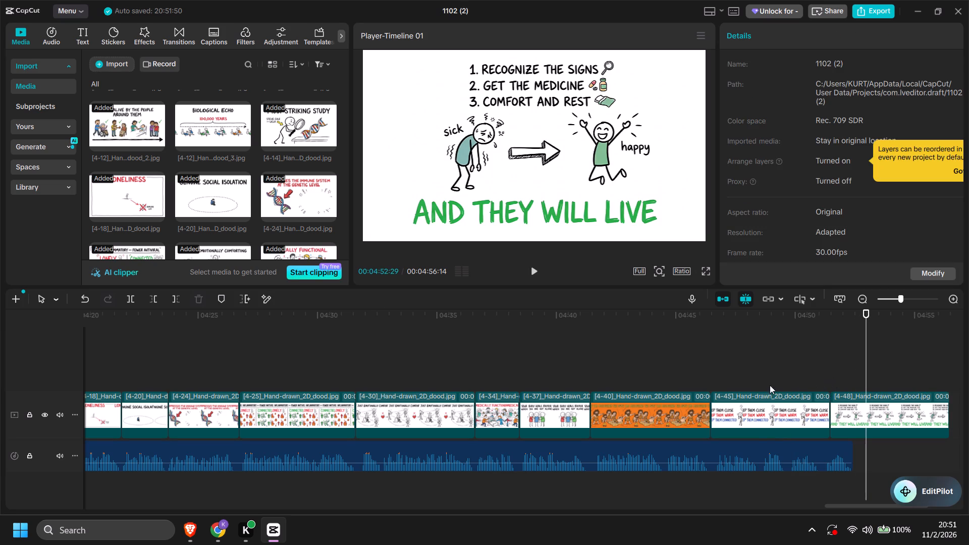
pyautogui.click(770, 376)
pyautogui.press('space')
pyautogui.press('space')
pyautogui.press('space')
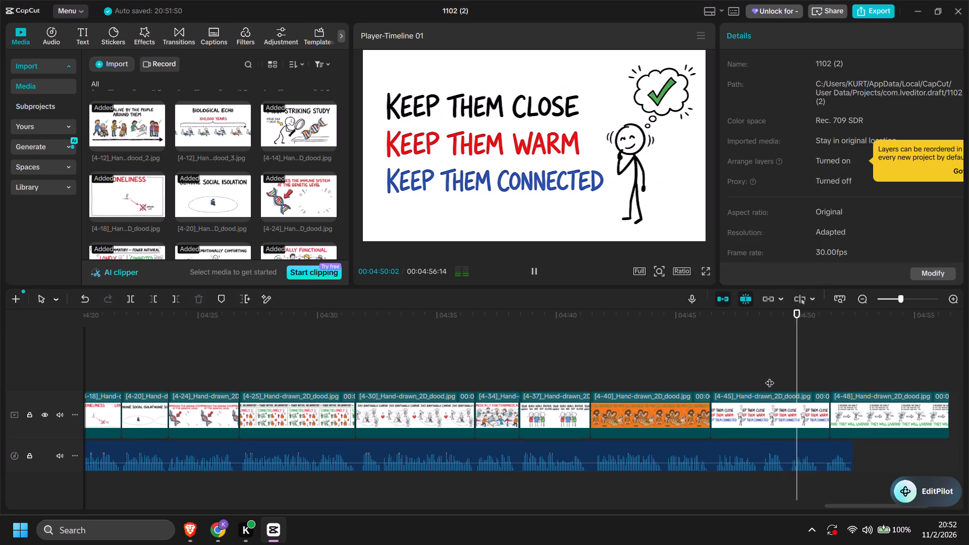
pyautogui.press('space')
pyautogui.write('w')
# Trim the last clip, [4-48] "AND THEY WILL LIVE", to end with the voiceover at about 04:52:13.
pyautogui.press('space')
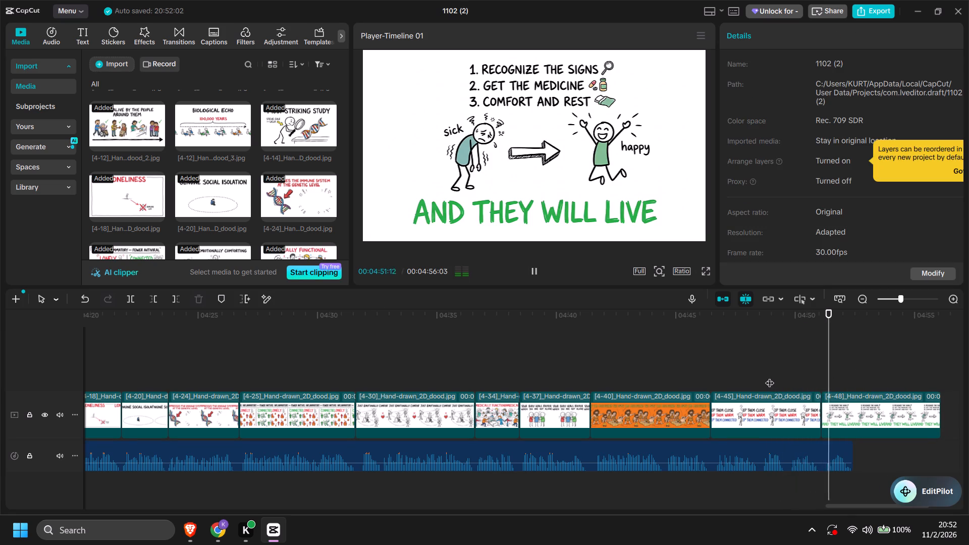
pyautogui.press('space')
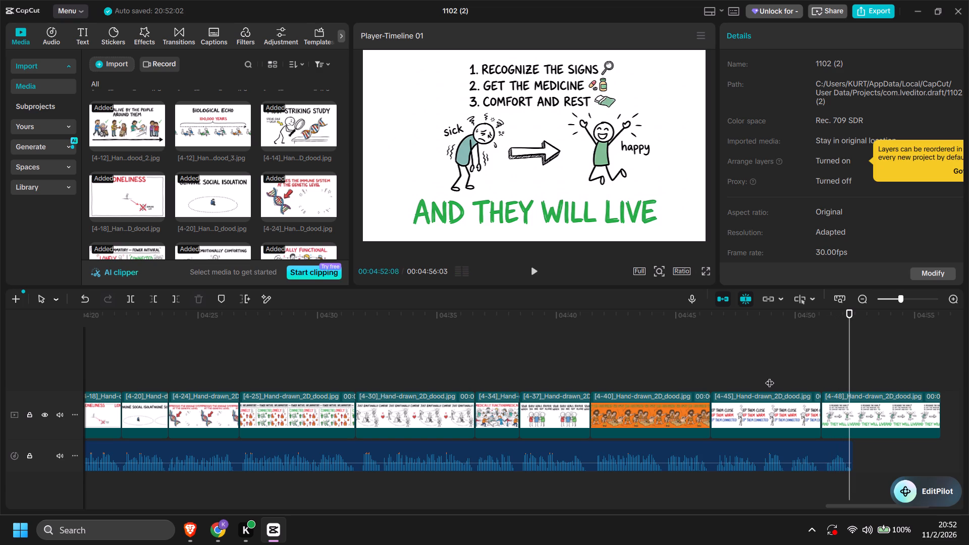
pyautogui.press('space')
pyautogui.press('space')
pyautogui.write('w')
pyautogui.click(746, 373)
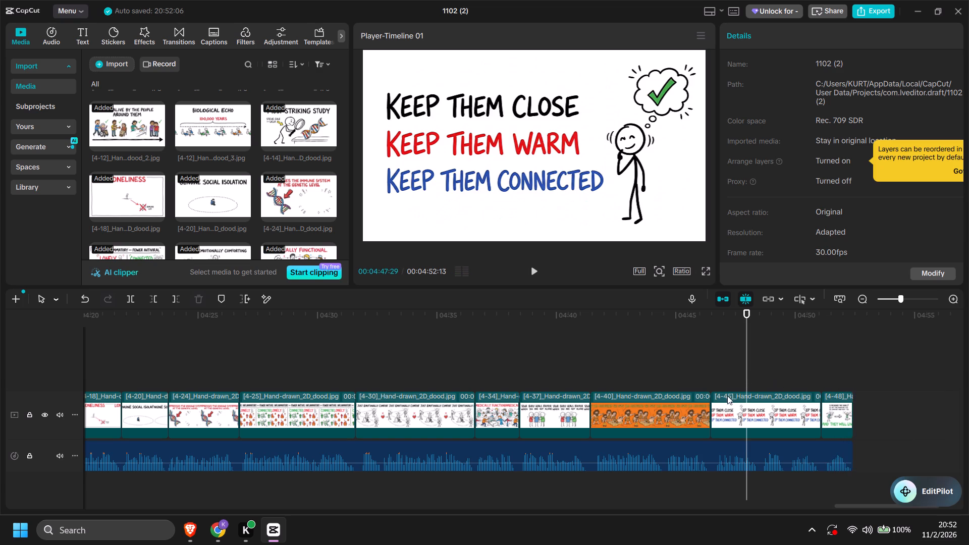
# Open the video export settings and set the destination to the 001 folder inside YT VID > 001 > Images.
pyautogui.click(859, 11)
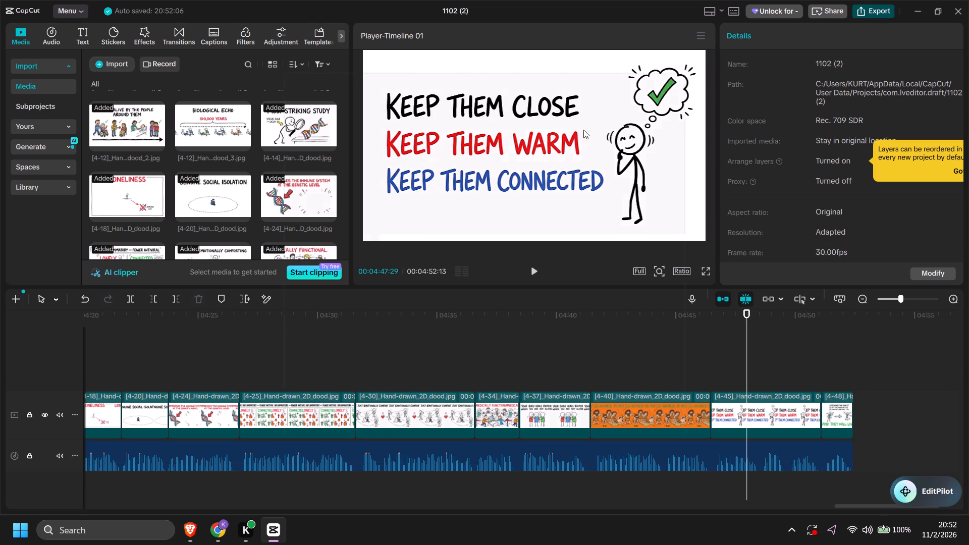
pyautogui.click(689, 137)
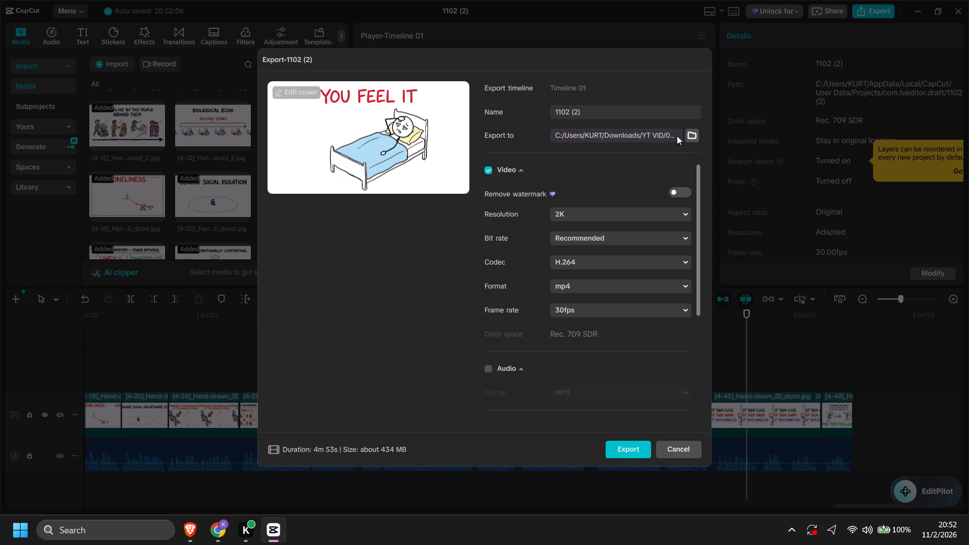
pyautogui.click(492, 76)
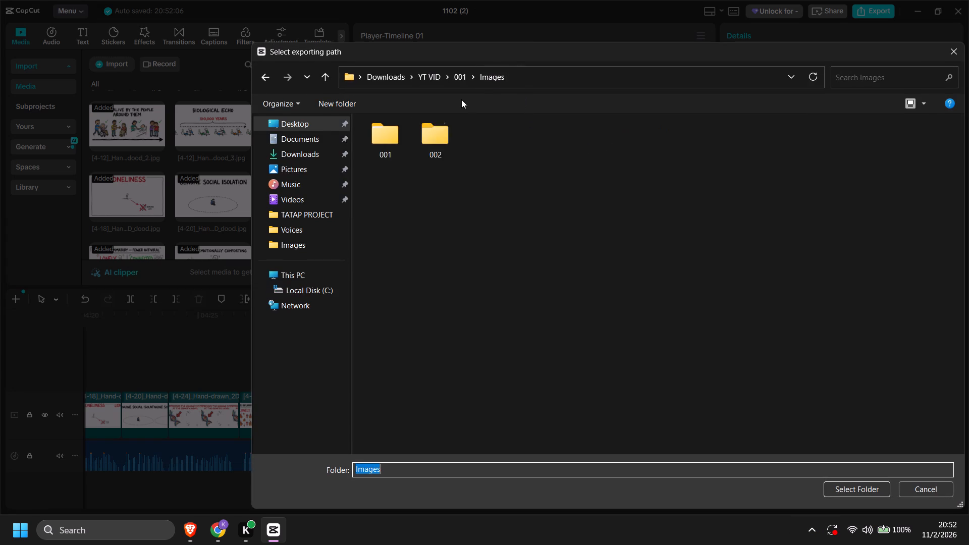
pyautogui.doubleClick(400, 143)
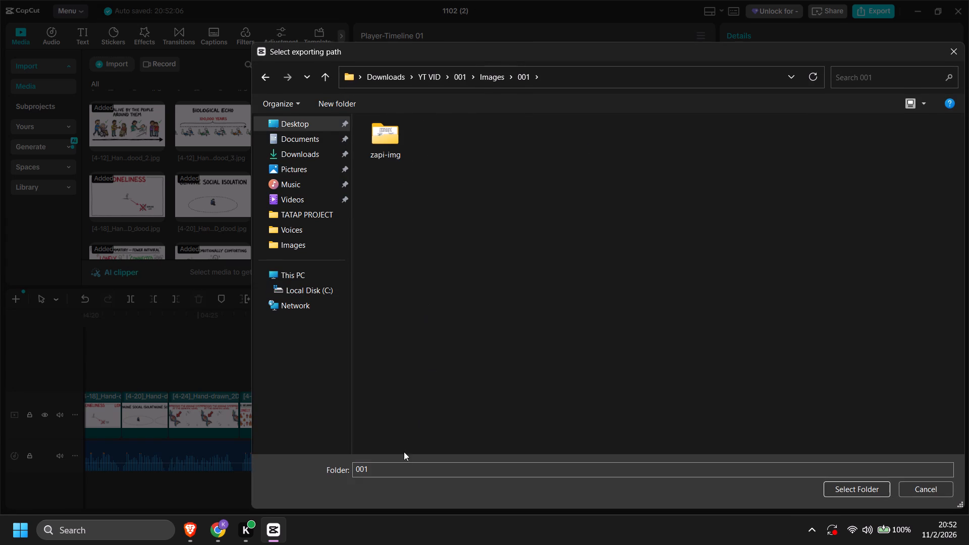
pyautogui.click(859, 506)
pyautogui.click(865, 493)
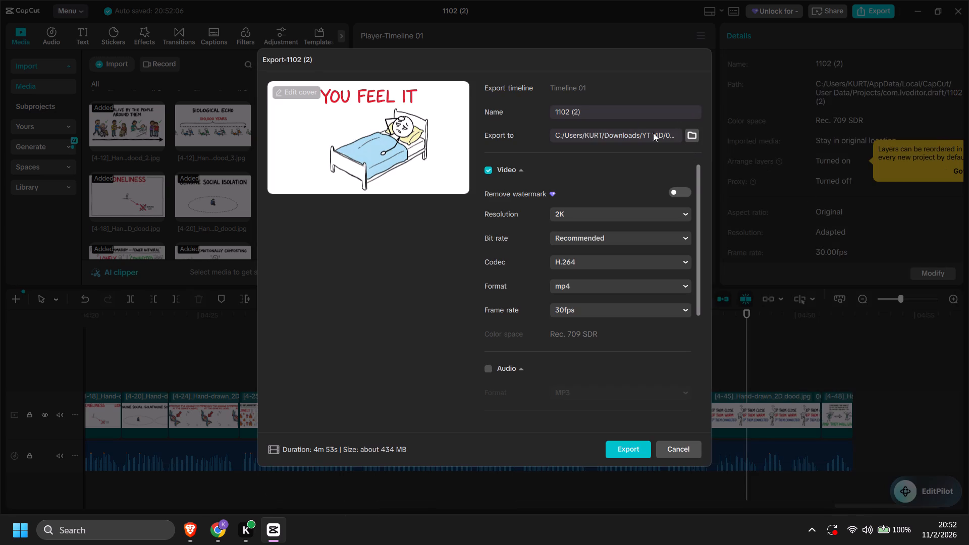